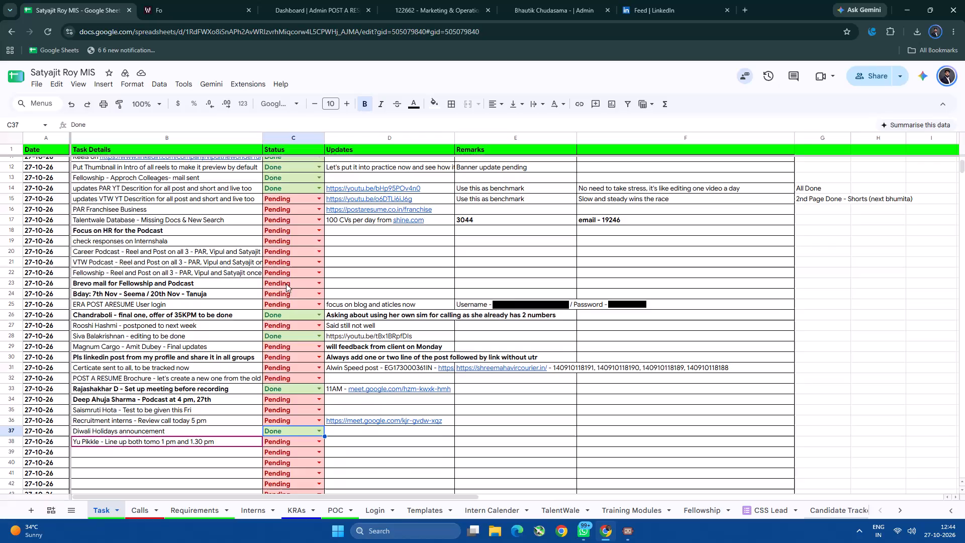
# Switch to the Wajo "Brochure To PPT" chat and check the latest reply to the request for a square version.
pyautogui.click(220, 0)
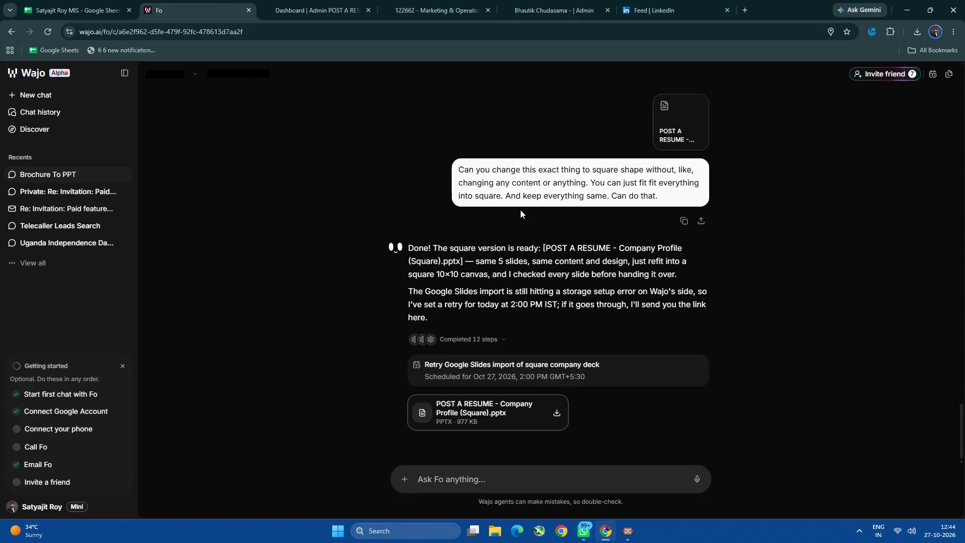
pyautogui.scroll(-3, 520, 210)
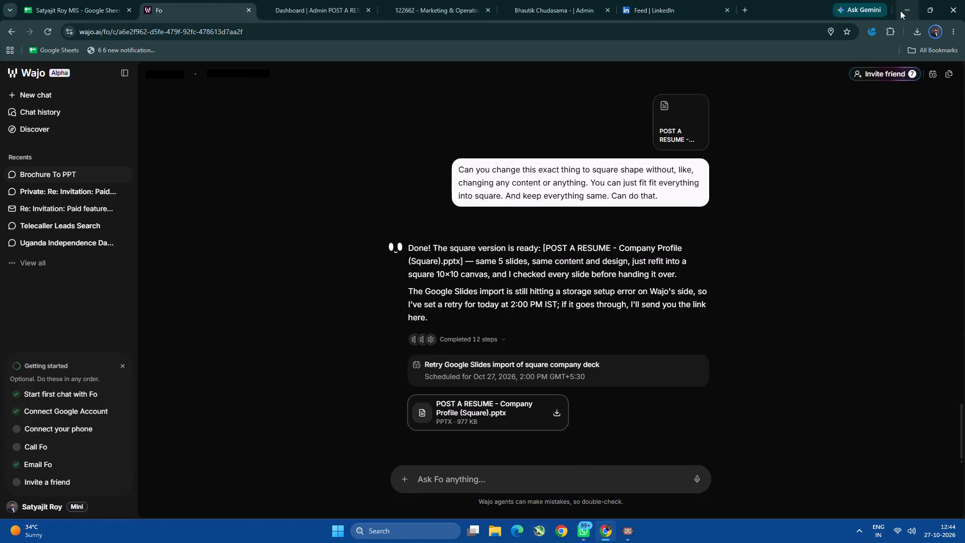
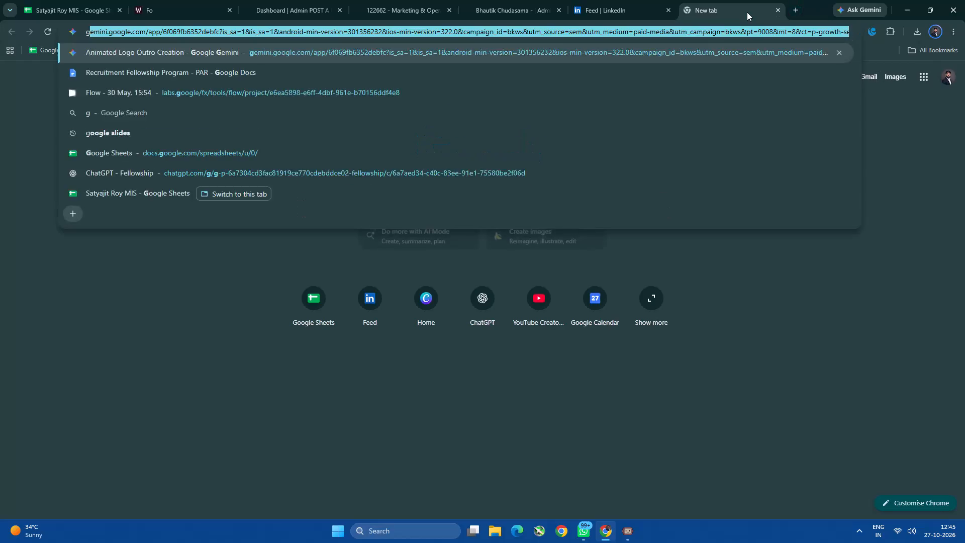
# Go to Google Slides and open the POST A RESUME Profile presentation from the recent presentations.
pyautogui.press('BackSpace')
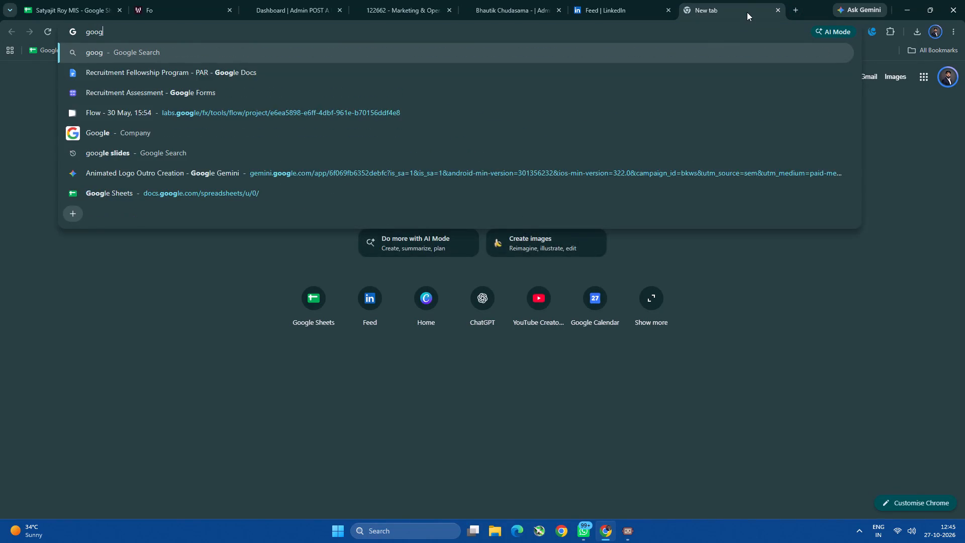
pyautogui.write(';le')
pyautogui.press('BackSpace')
pyautogui.press('BackSpace')
pyautogui.press('BackSpace')
pyautogui.write('le slide')
pyautogui.press('Return')
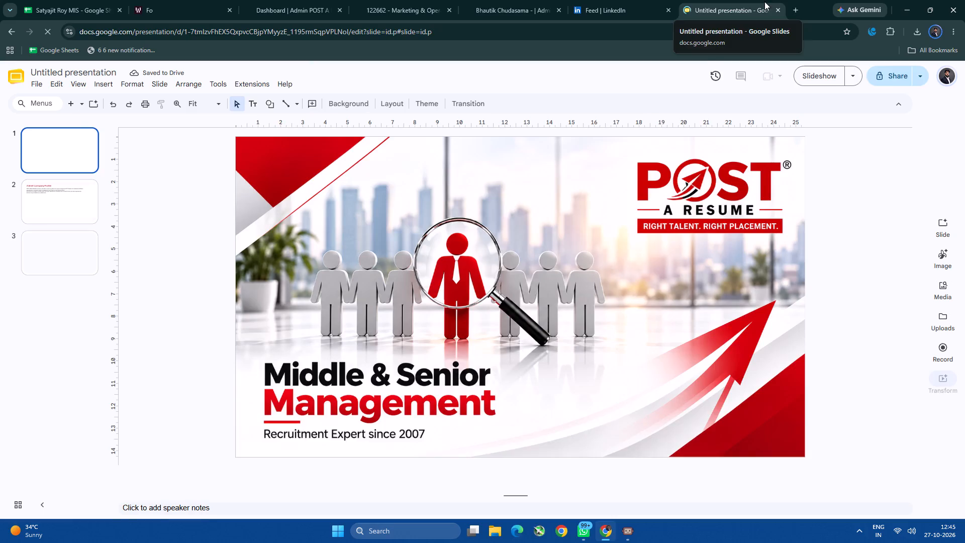
pyautogui.click(17, 65)
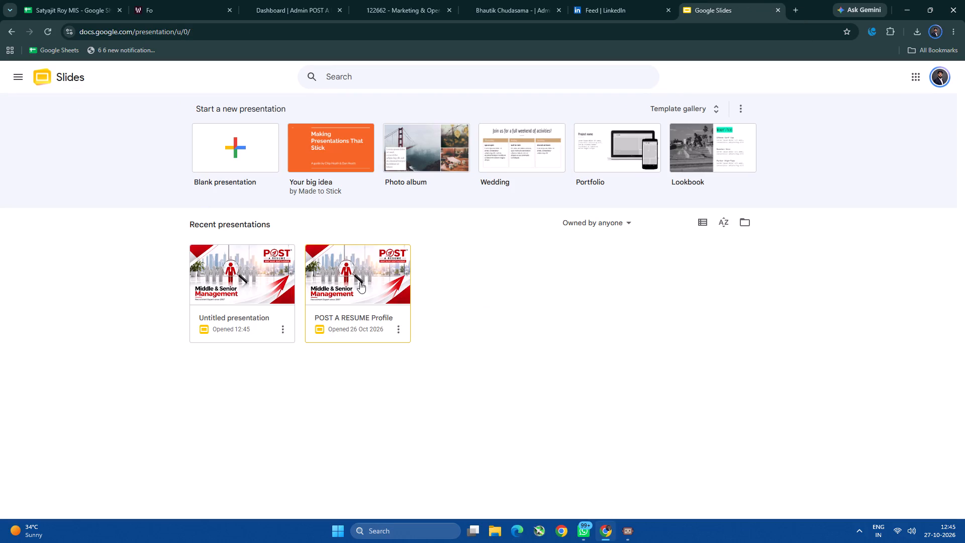
pyautogui.click(360, 282)
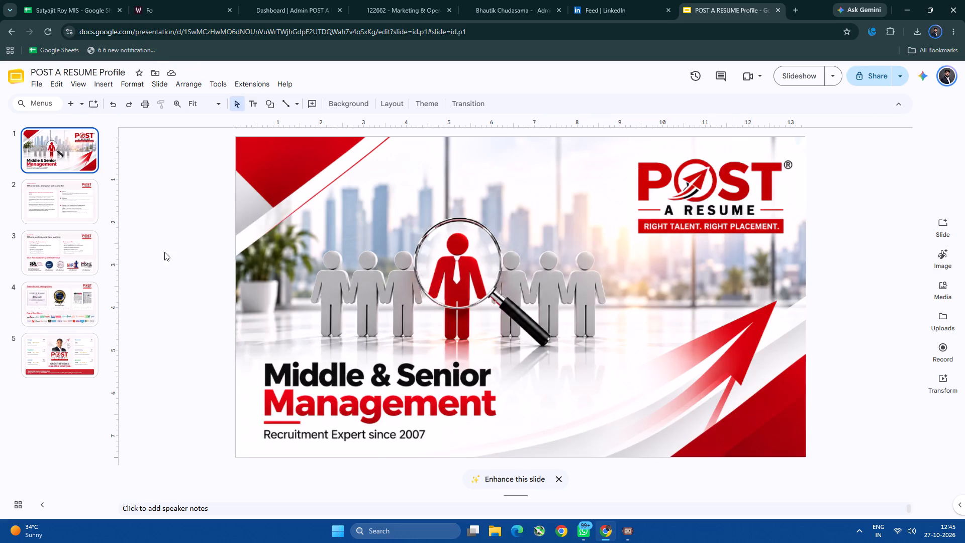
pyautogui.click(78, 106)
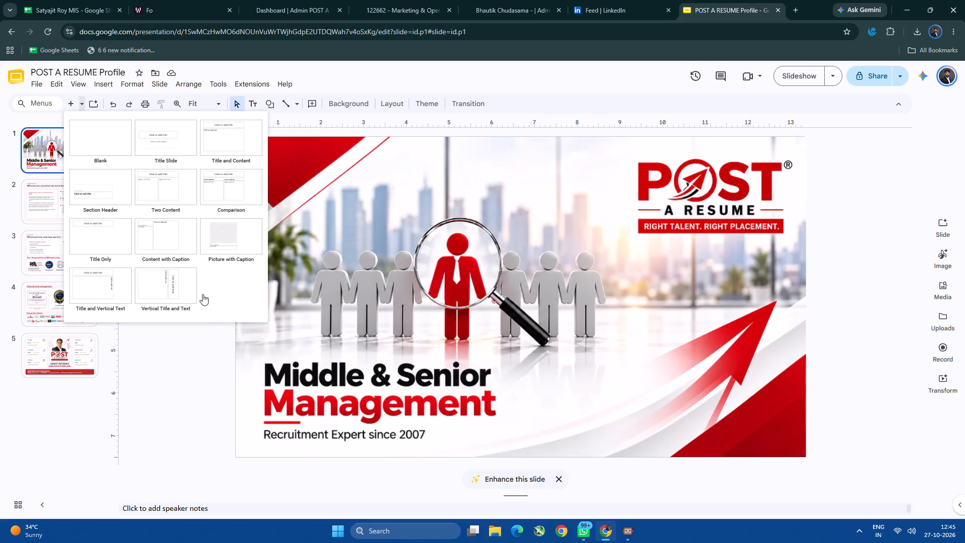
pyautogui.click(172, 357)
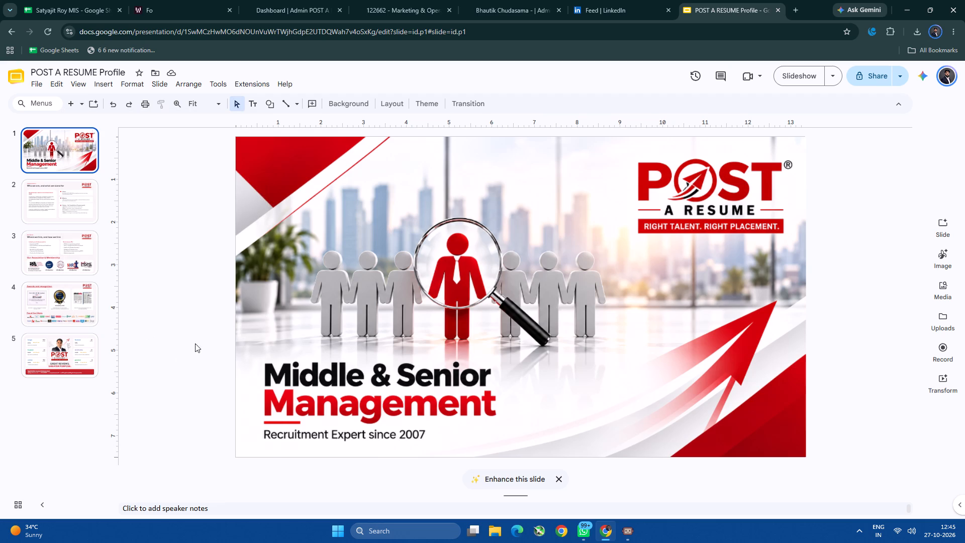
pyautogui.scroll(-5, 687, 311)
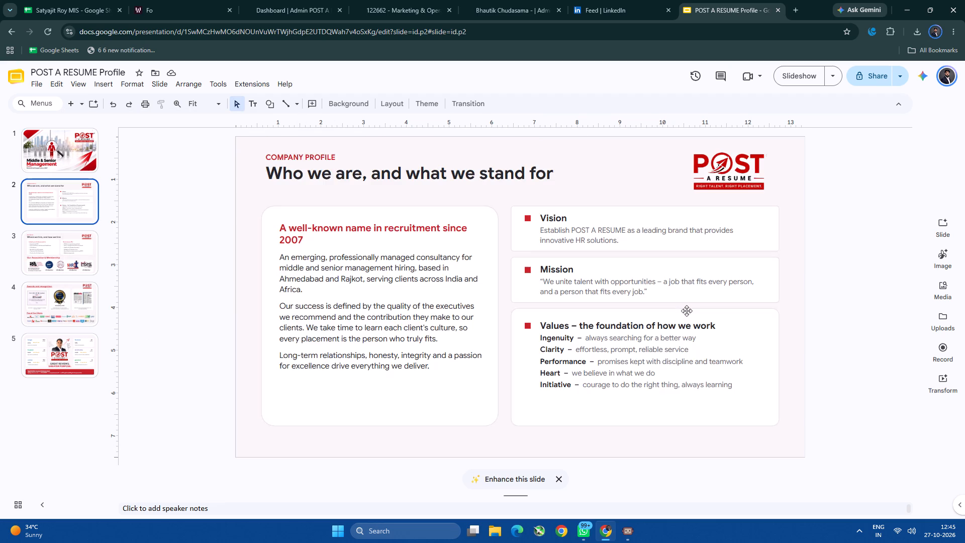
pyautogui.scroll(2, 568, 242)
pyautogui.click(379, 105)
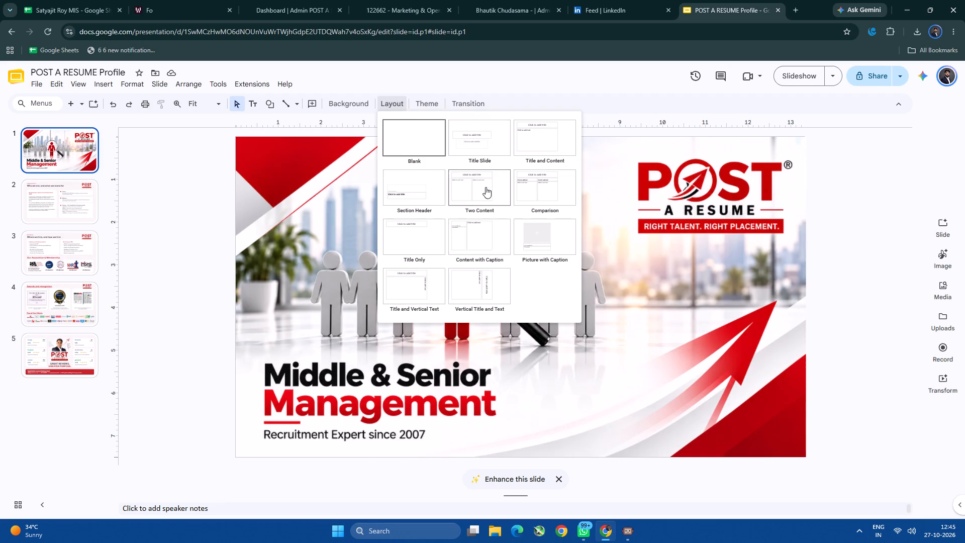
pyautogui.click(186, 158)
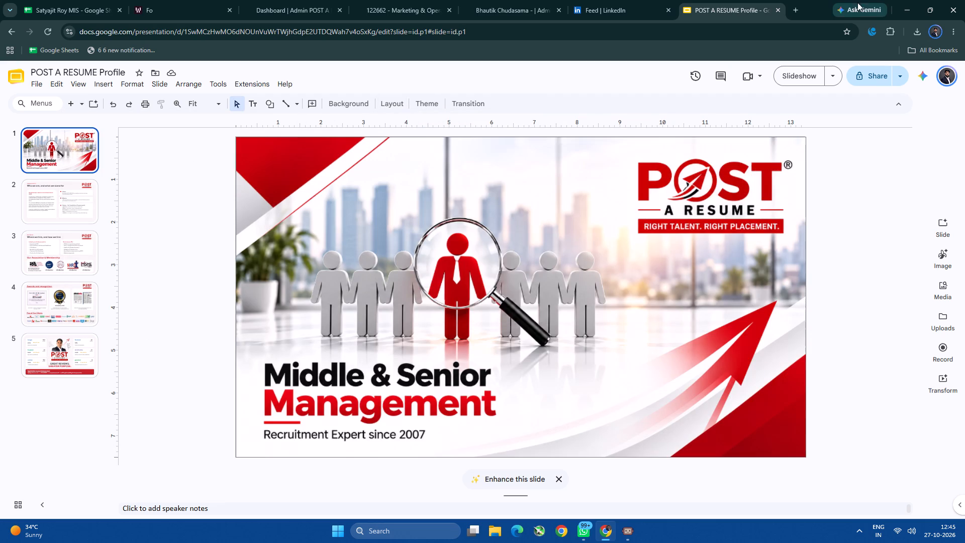
# Open Canva in a new browser tab and close the Google Slides presentation.
pyautogui.click(796, 9)
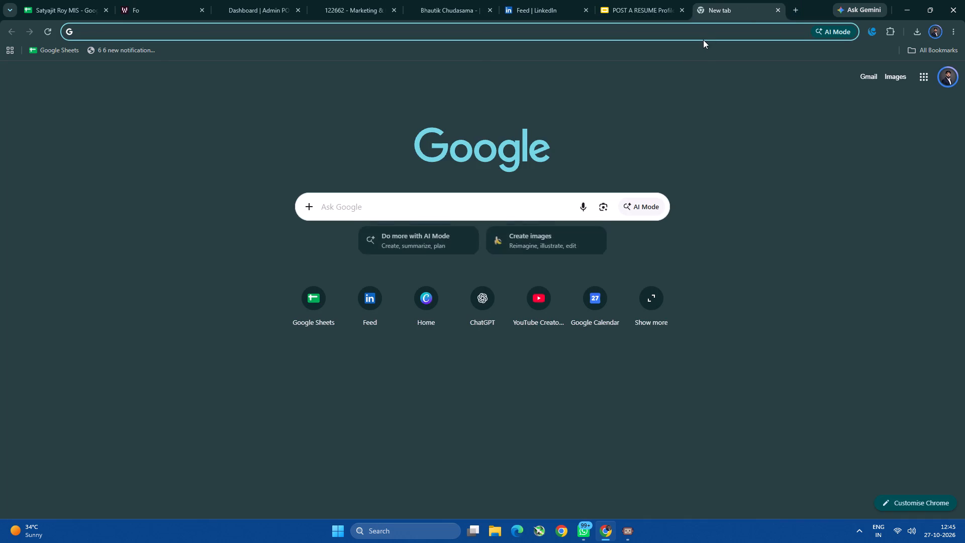
pyautogui.write('canva')
pyautogui.press('Return')
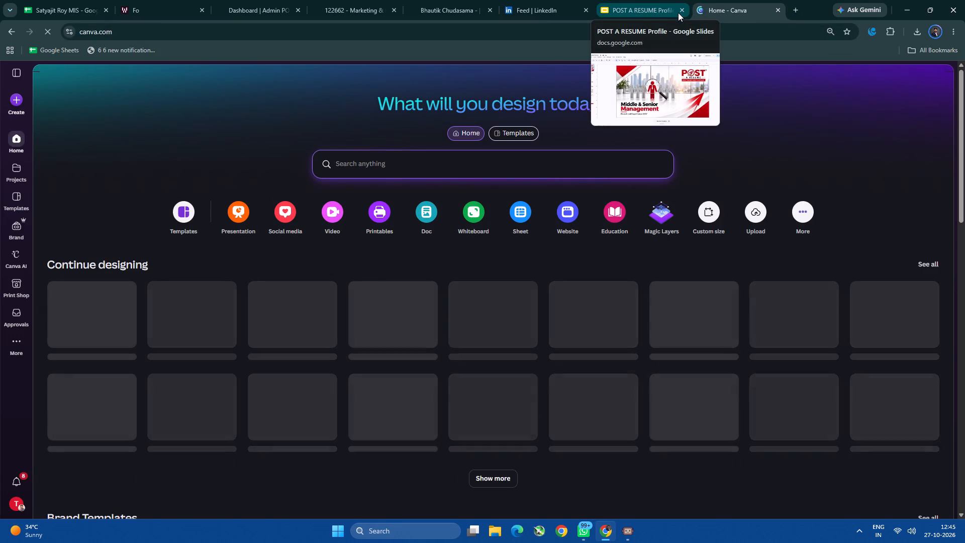
pyautogui.click(682, 11)
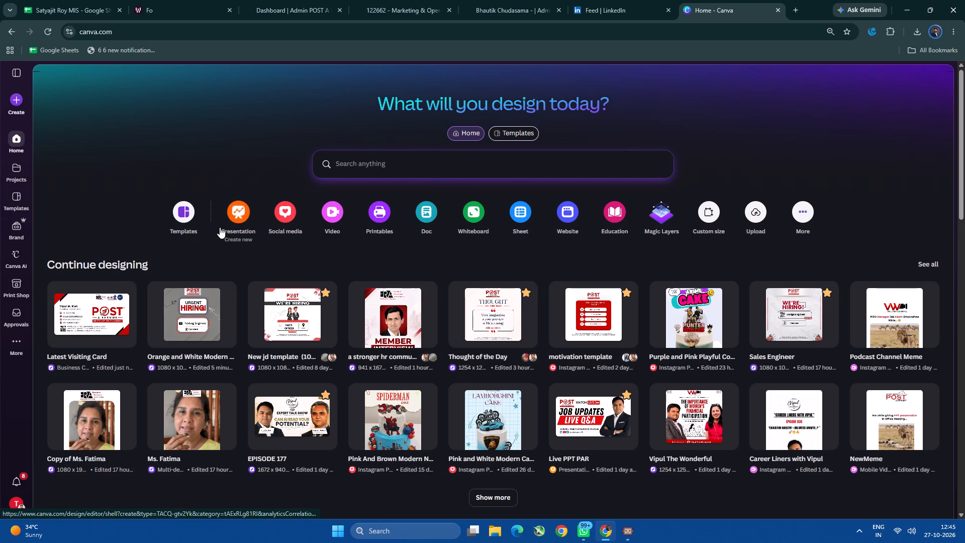
# Create a blank custom-size Canva design of 2000 × 2000 px and close the leftover Canva home page.
pyautogui.click(715, 219)
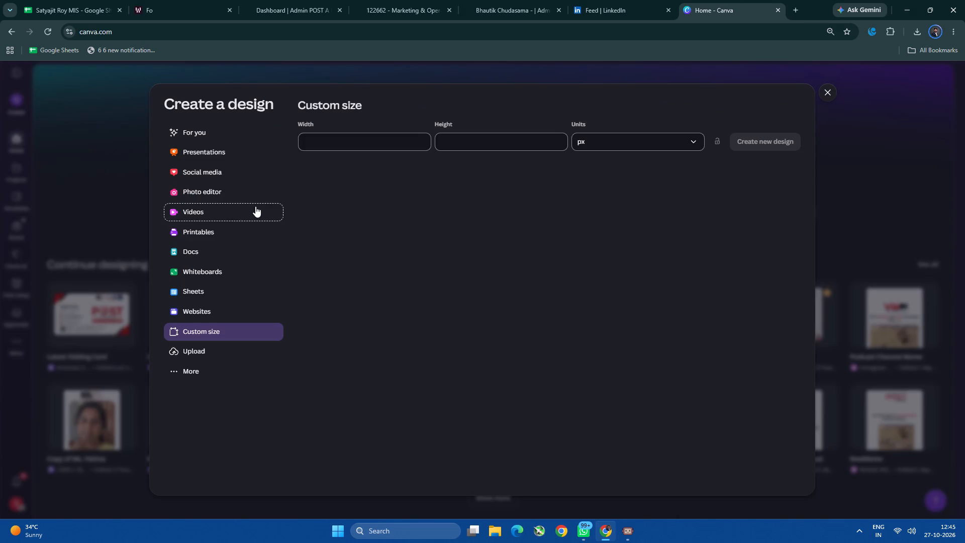
pyautogui.click(376, 149)
pyautogui.write('2000')
pyautogui.click(473, 145)
pyautogui.write('2000')
pyautogui.click(769, 135)
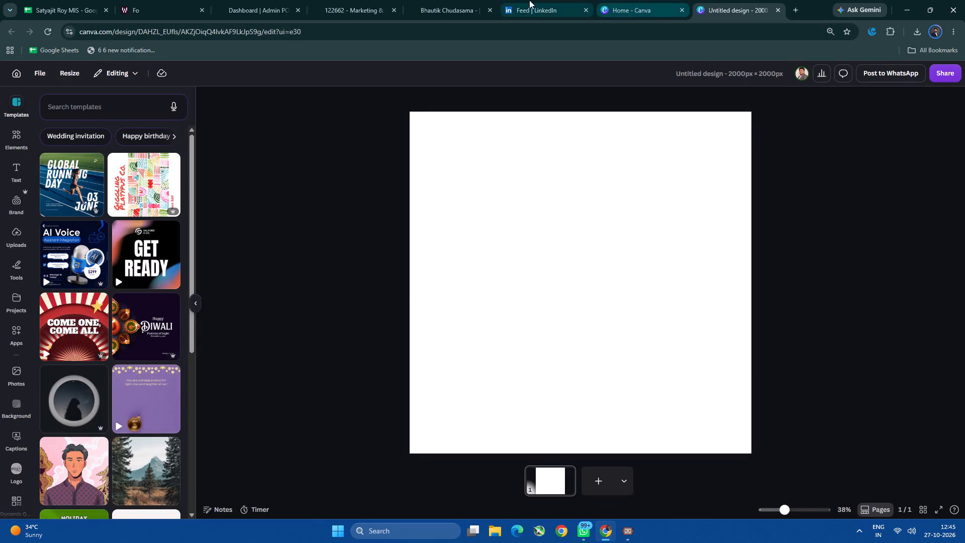
pyautogui.click(643, 0)
pyautogui.click(680, 8)
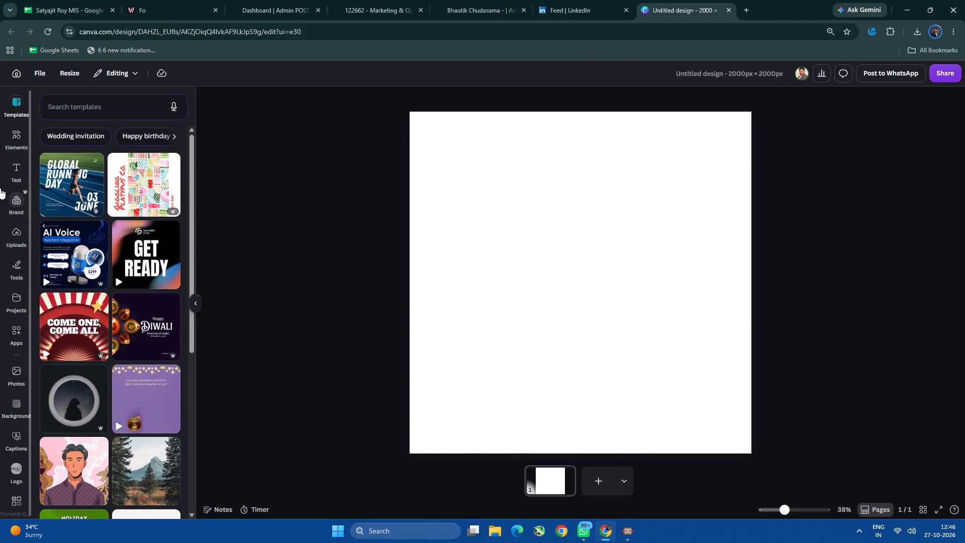
# Upload the POST A RESUME Profile PowerPoint file from Downloads to Canva.
pyautogui.click(13, 234)
pyautogui.click(106, 138)
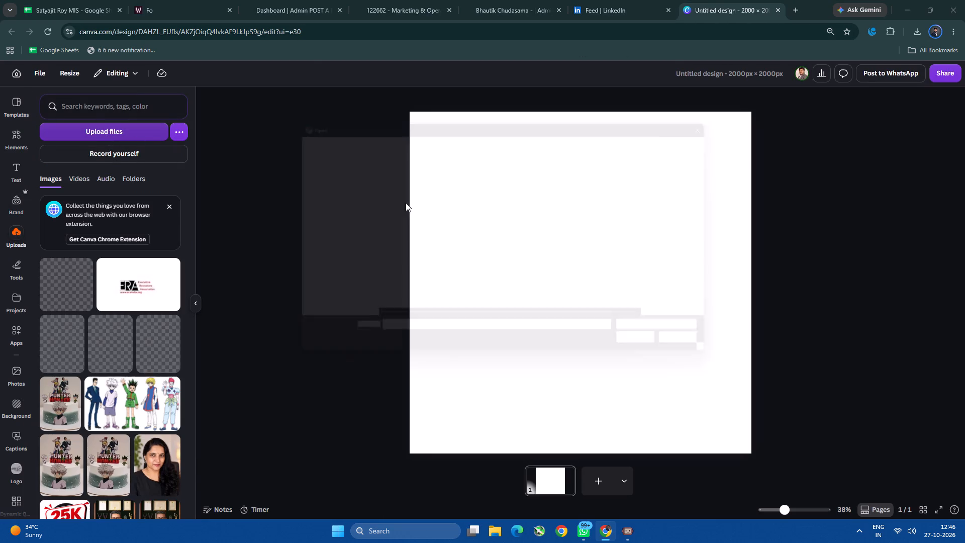
pyautogui.click(450, 200)
pyautogui.click(477, 212)
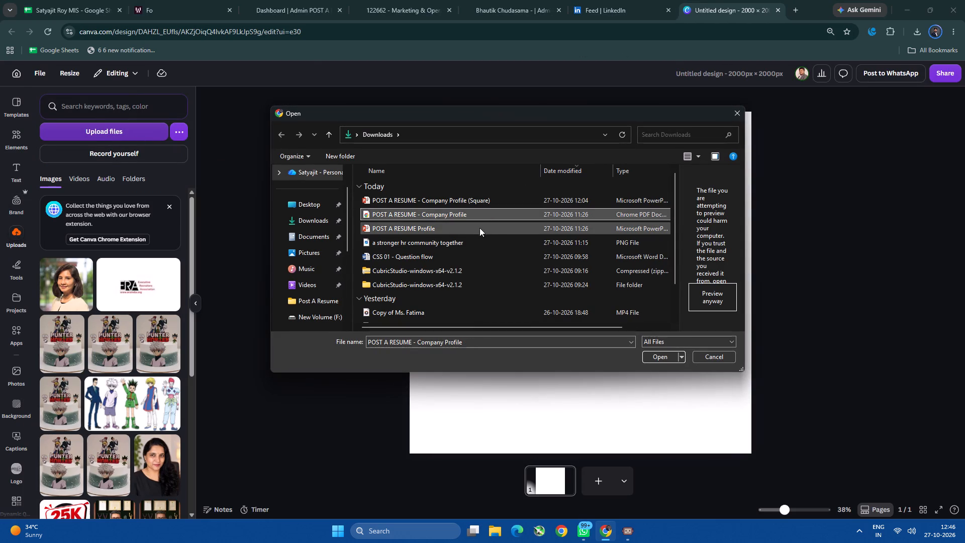
pyautogui.click(479, 228)
pyautogui.click(660, 357)
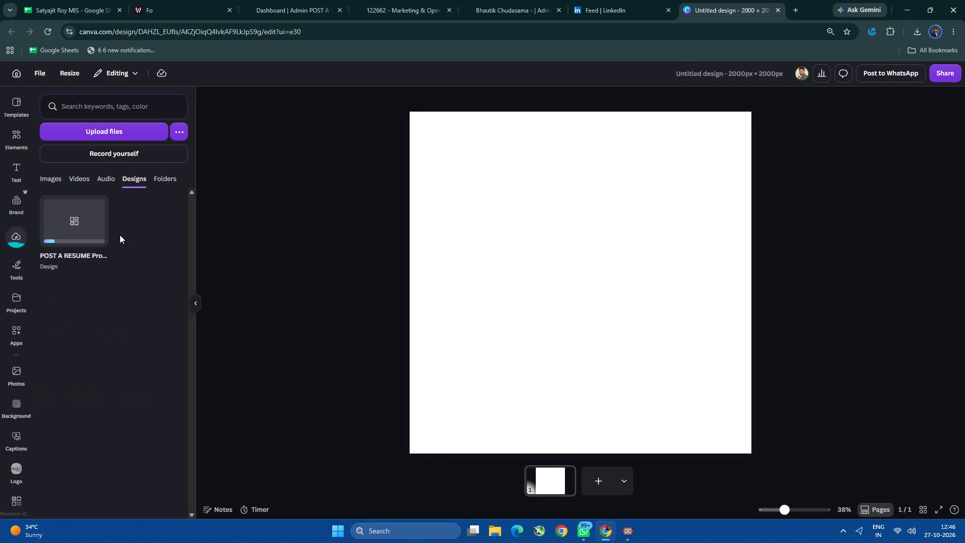
# Apply all 5 pages of the uploaded POST A RESUME Profile.pptx to the blank design.
pyautogui.click(73, 208)
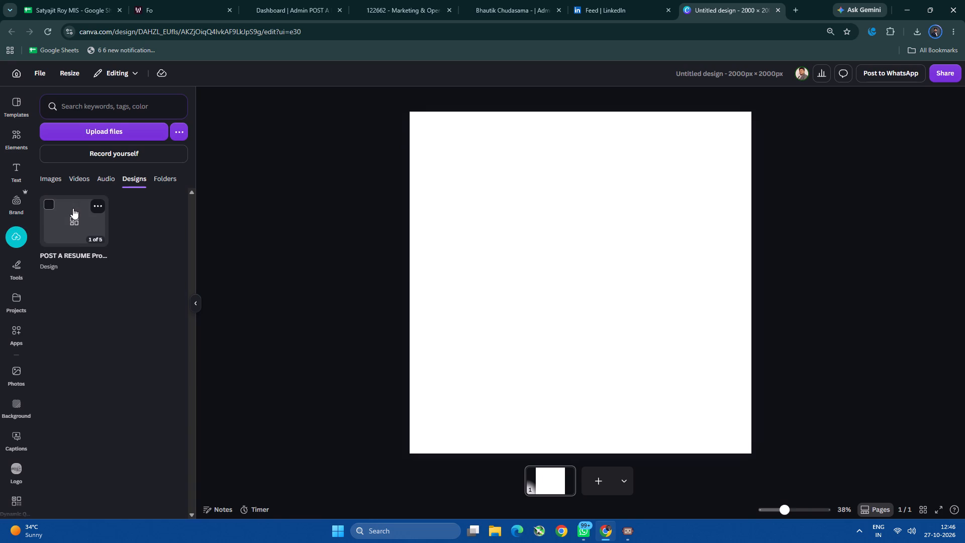
pyautogui.click(73, 208)
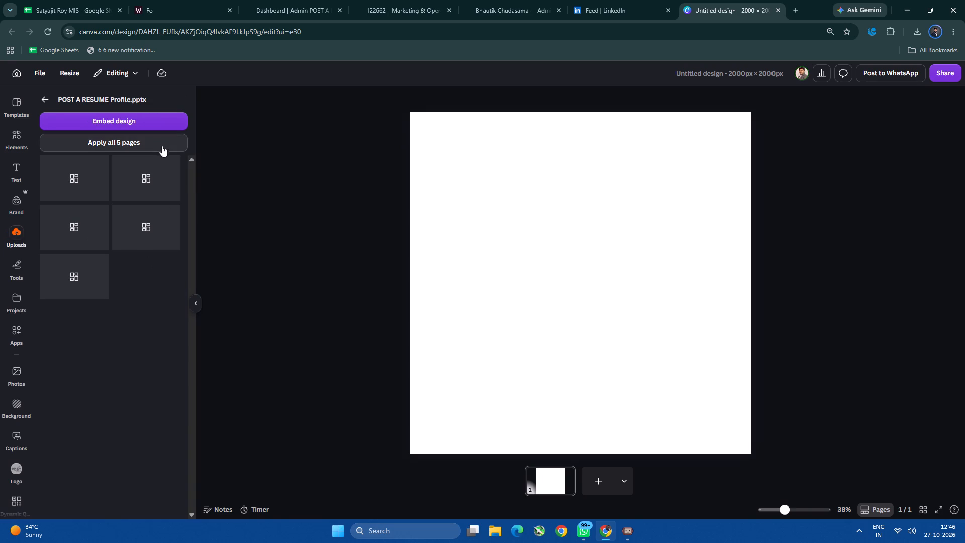
pyautogui.click(159, 140)
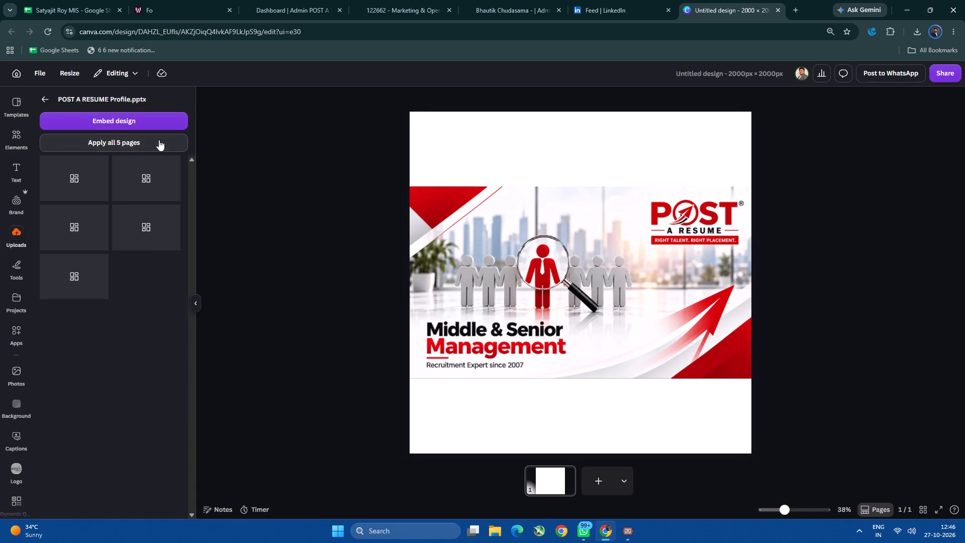
pyautogui.click(587, 314)
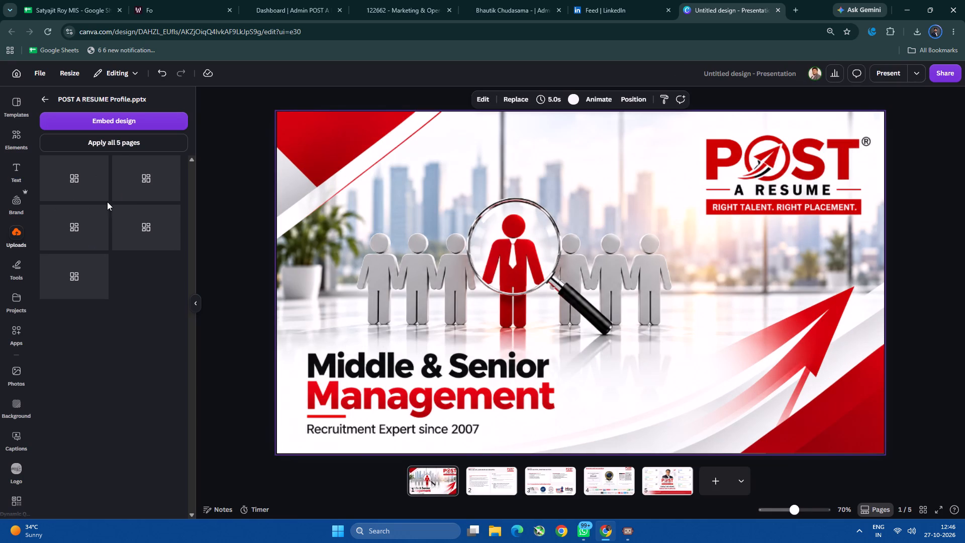
pyautogui.click(49, 97)
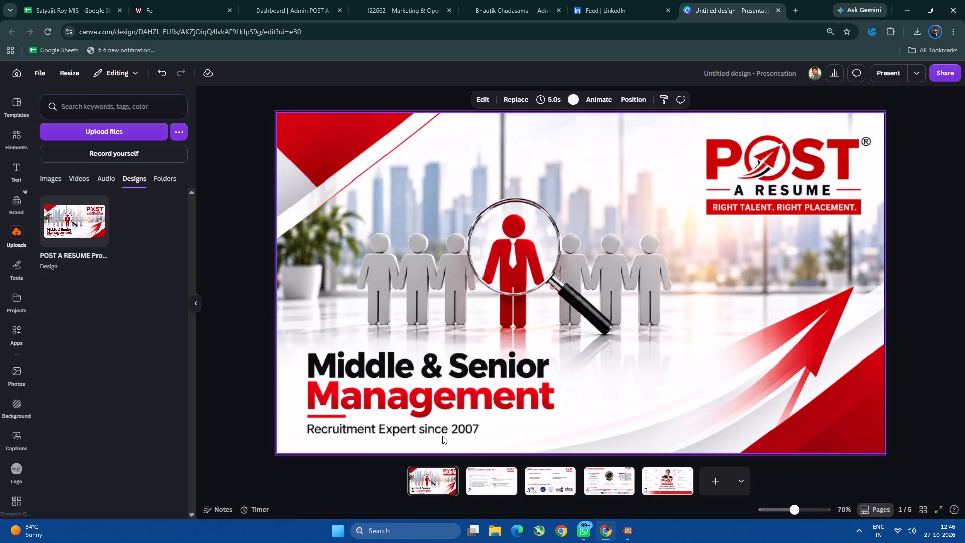
# Look through pages 1 to 5 of the imported profile to examine how their content and layout came across.
pyautogui.click(489, 483)
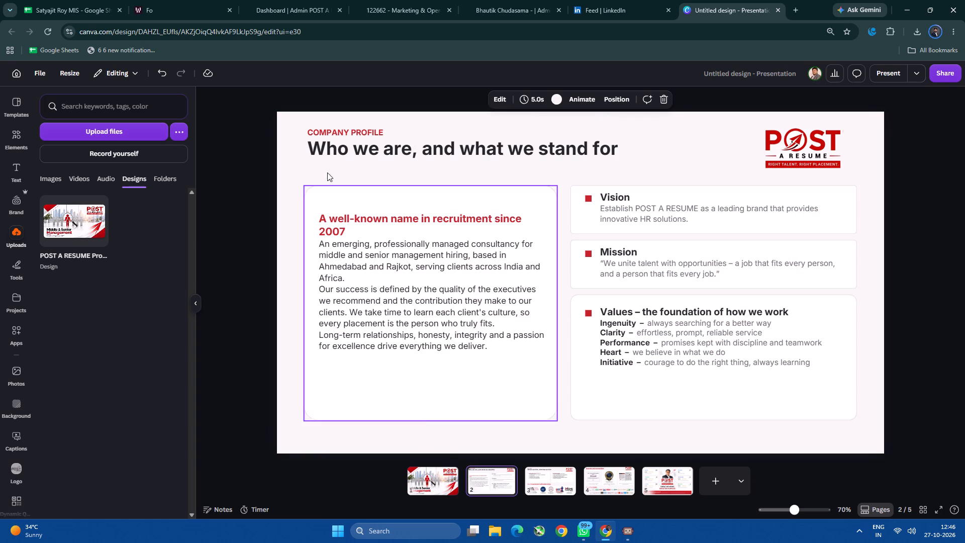
pyautogui.click(432, 477)
pyautogui.click(493, 478)
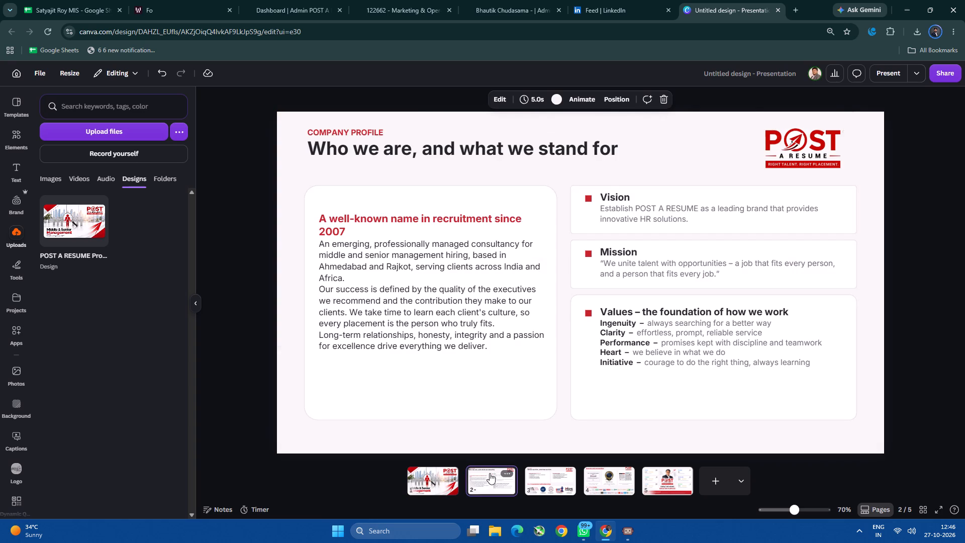
pyautogui.click(546, 480)
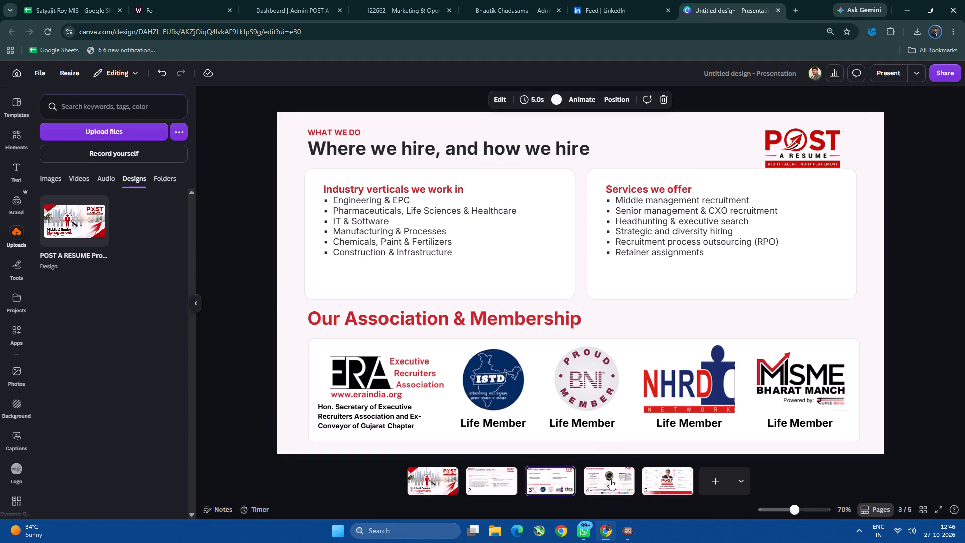
pyautogui.click(610, 479)
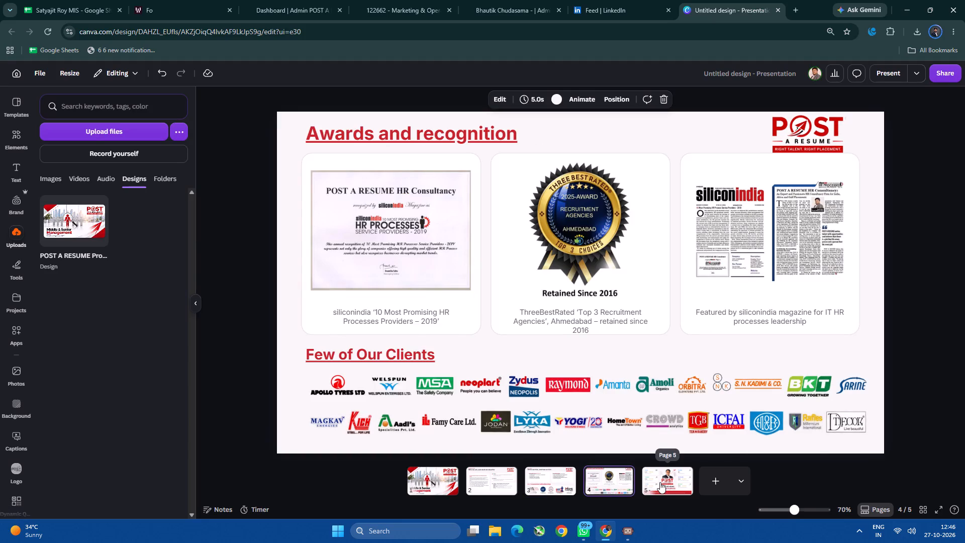
pyautogui.click(659, 482)
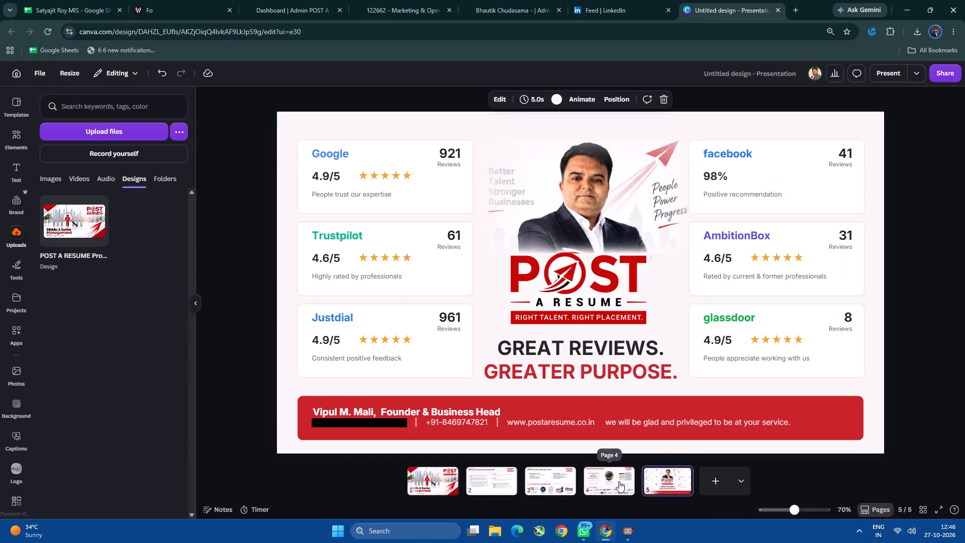
pyautogui.click(619, 481)
pyautogui.click(682, 481)
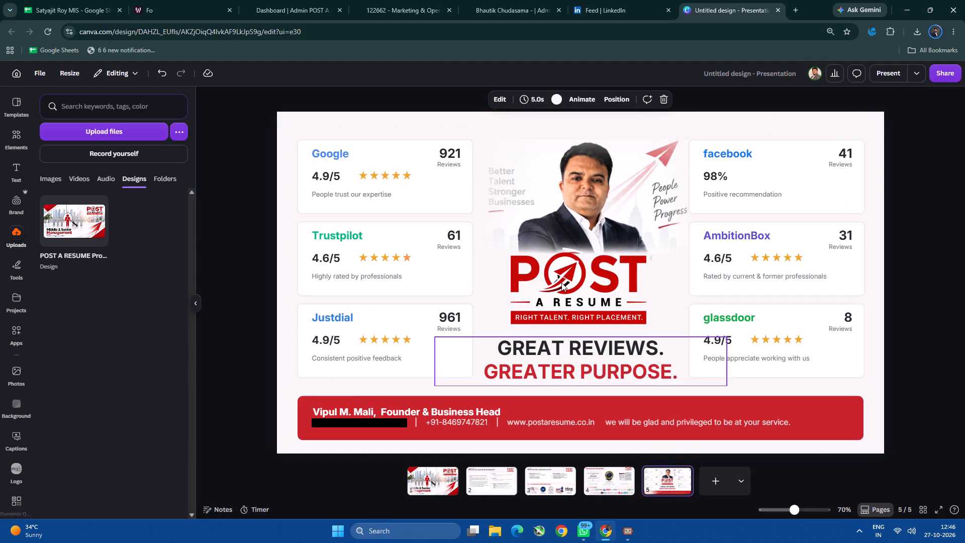
# Nudge the POST A RESUME logo on page 5 slightly to the right, beneath the founder's portrait.
pyautogui.moveTo(561, 282); pyautogui.dragTo(567, 283)
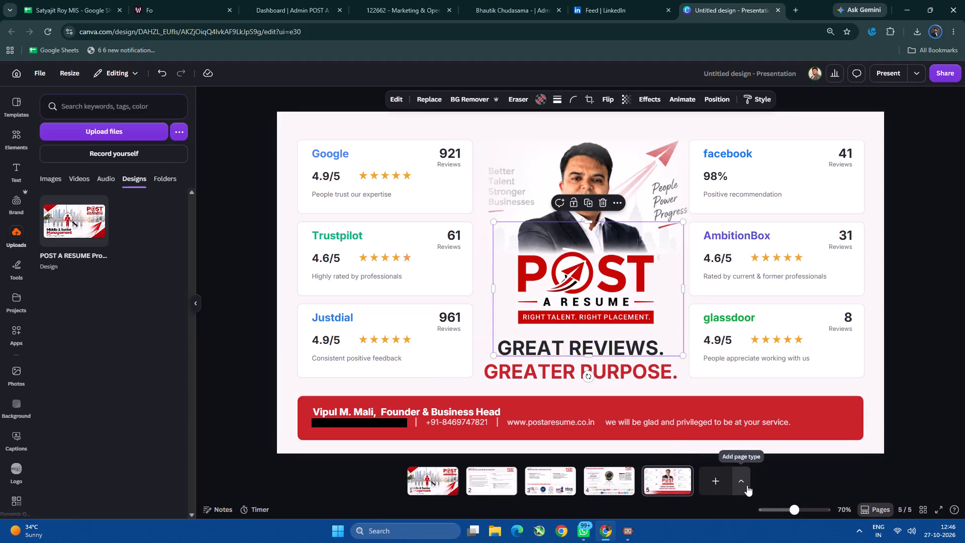
pyautogui.click(775, 478)
pyautogui.click(227, 225)
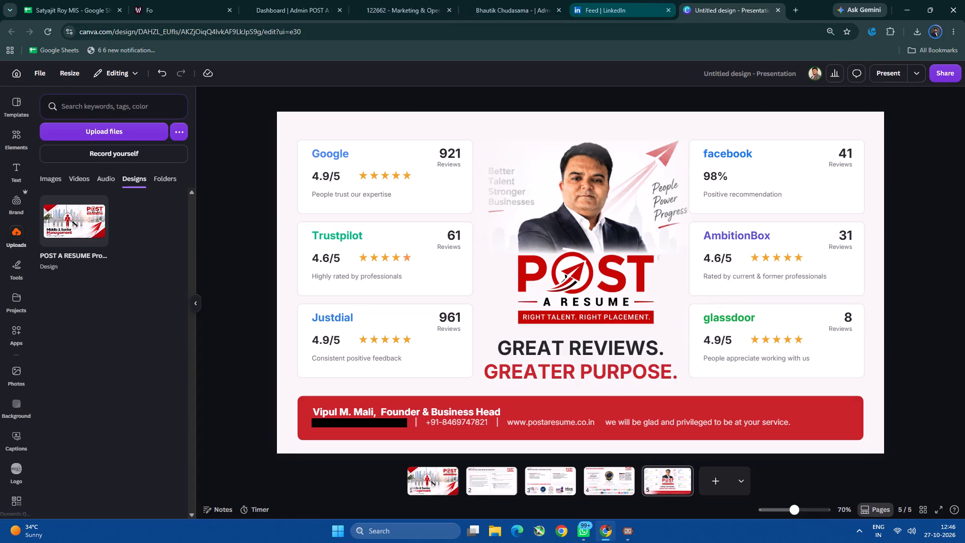
# Copy and resize page 1, the Middle & Senior Management cover, to the custom size 2000 × 2000 px.
pyautogui.click(443, 474)
pyautogui.click(445, 475)
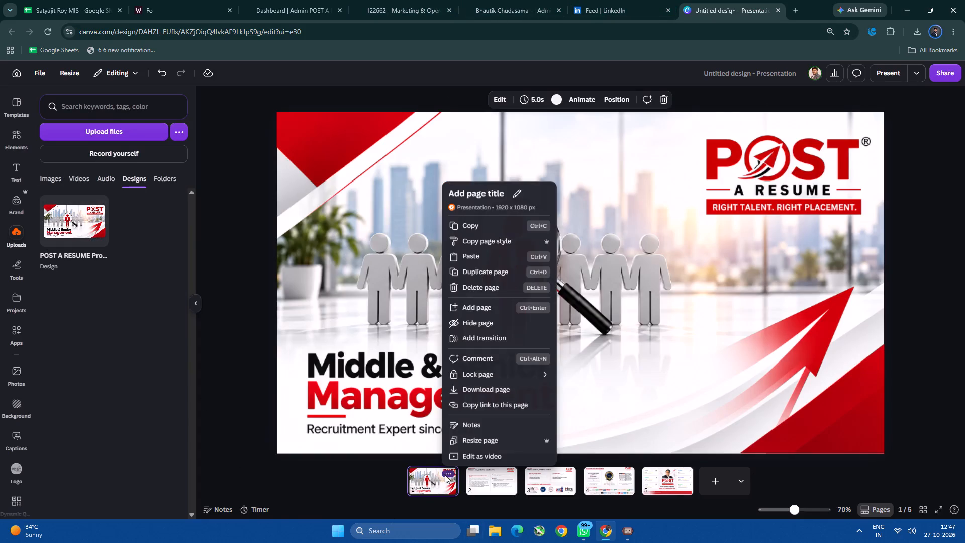
pyautogui.click(475, 443)
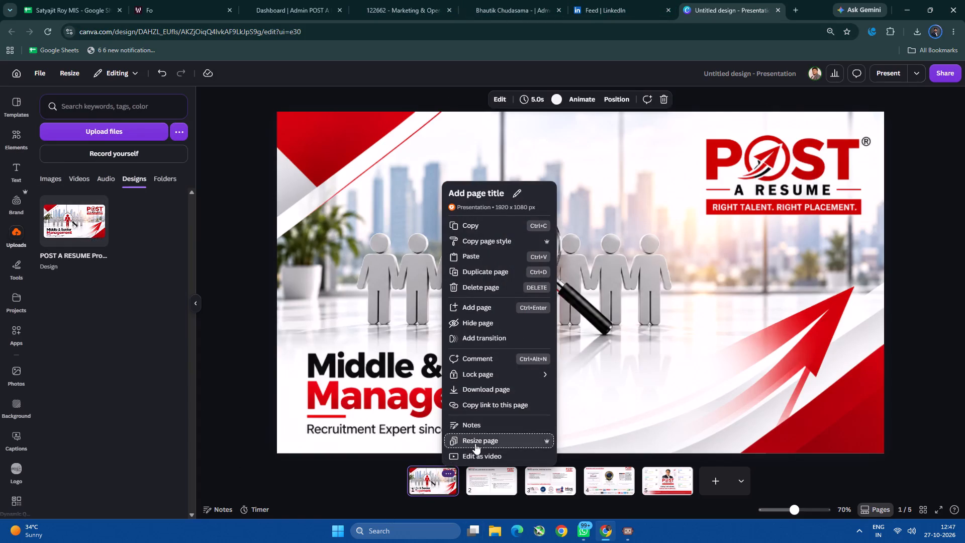
pyautogui.scroll(-1, 497, 411)
pyautogui.click(494, 383)
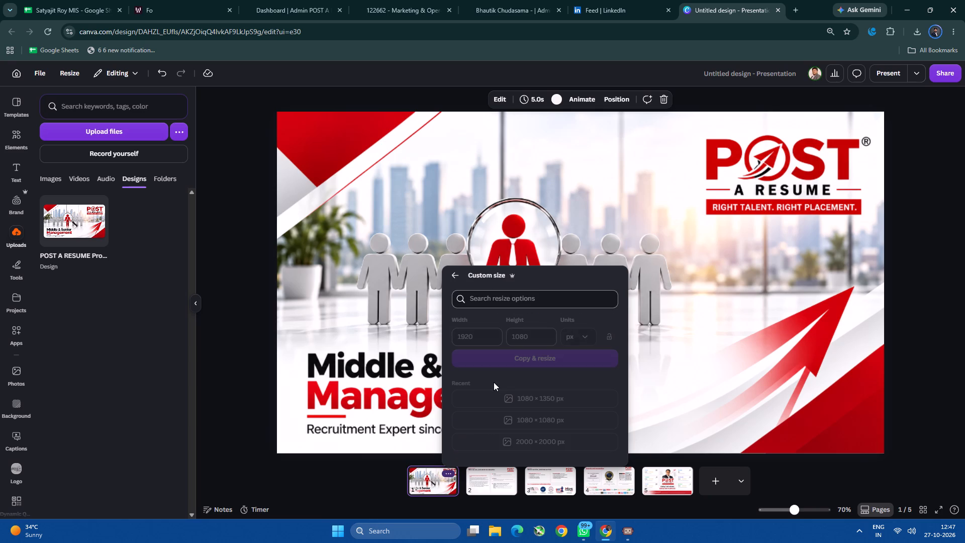
pyautogui.click(539, 441)
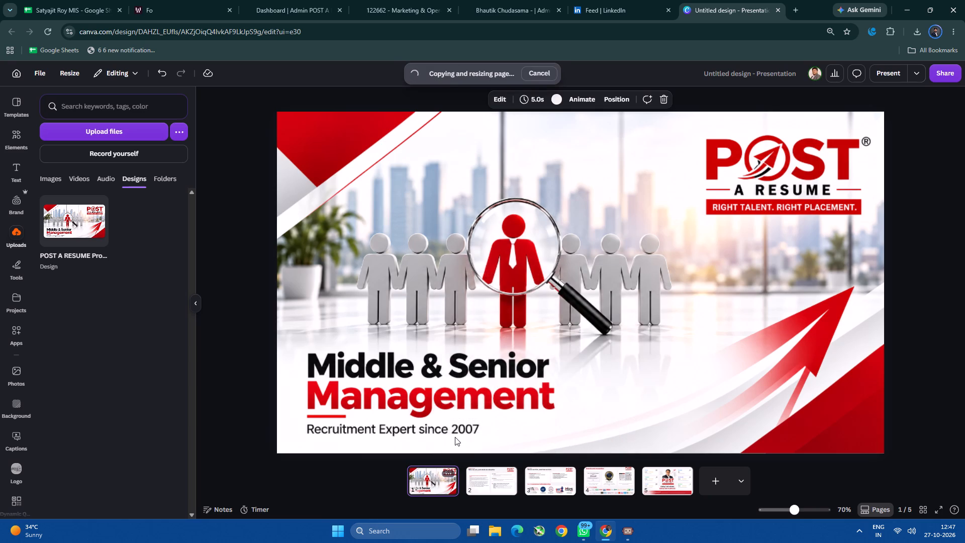
# Shrink the Middle & Senior Management cover image on the square page until its full width fits inside.
pyautogui.moveTo(513, 318); pyautogui.dragTo(569, 323)
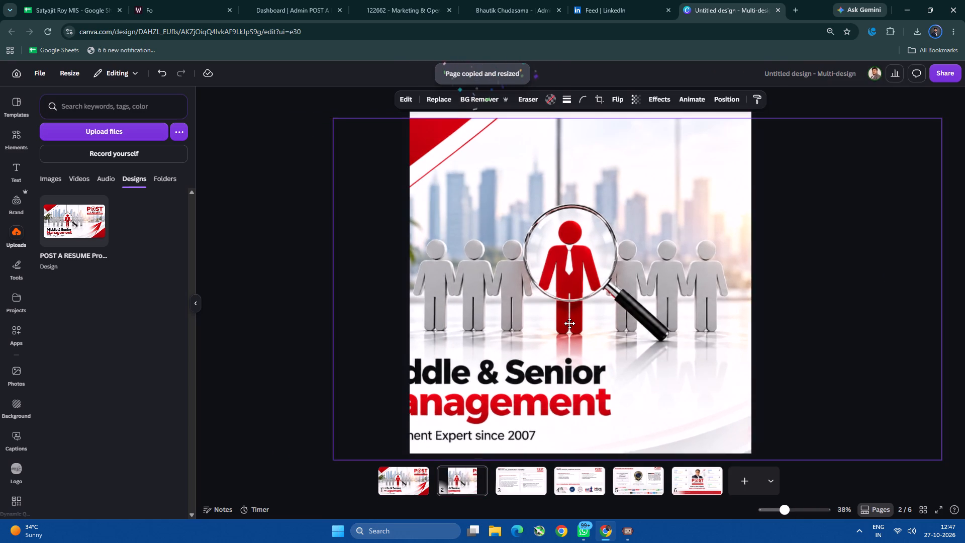
pyautogui.moveTo(569, 323); pyautogui.dragTo(346, 305)
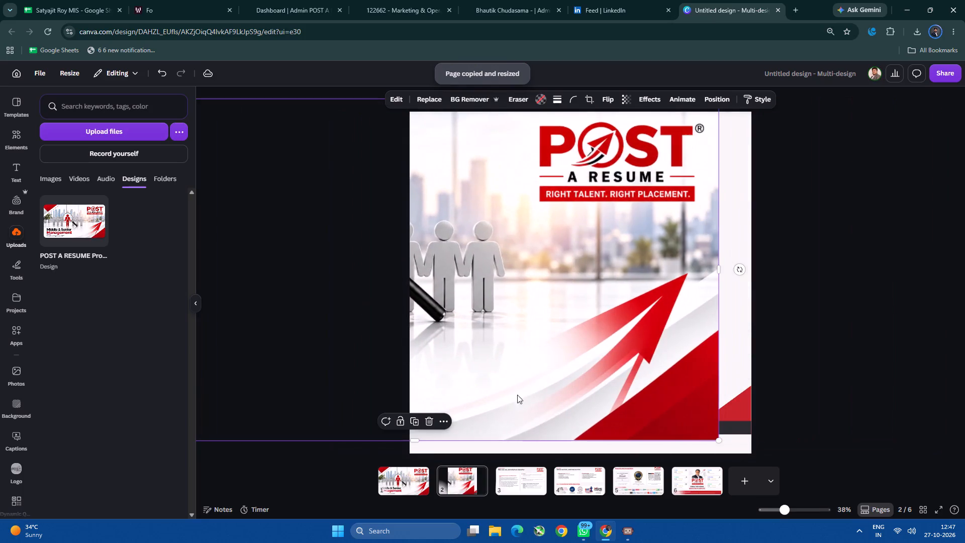
pyautogui.moveTo(718, 440); pyautogui.dragTo(458, 344)
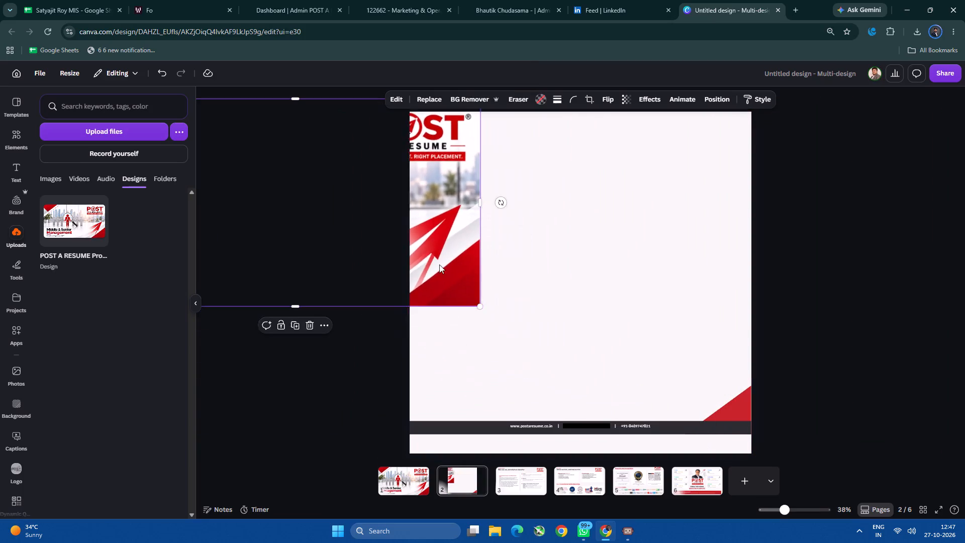
pyautogui.moveTo(439, 264); pyautogui.dragTo(731, 344)
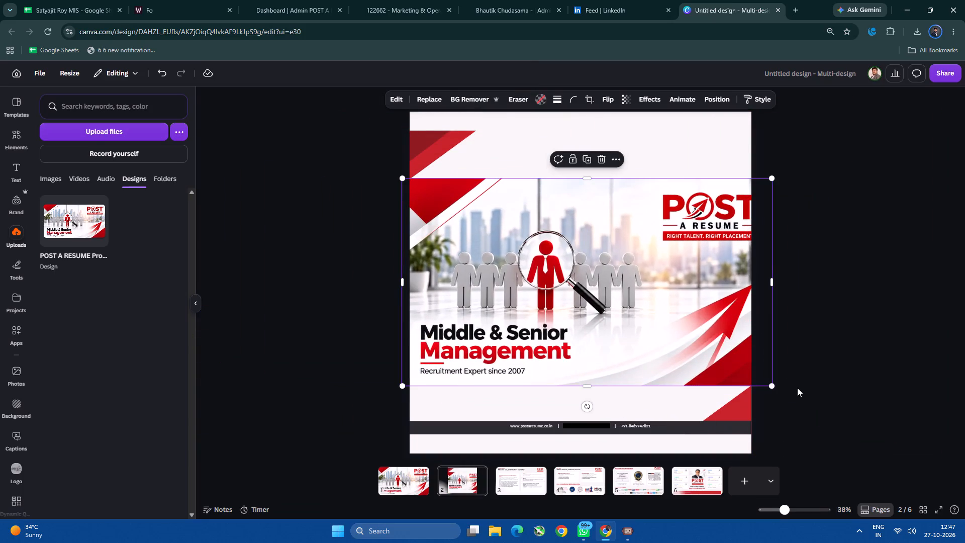
pyautogui.moveTo(774, 386); pyautogui.dragTo(670, 352)
pyautogui.moveTo(574, 295); pyautogui.dragTo(581, 295)
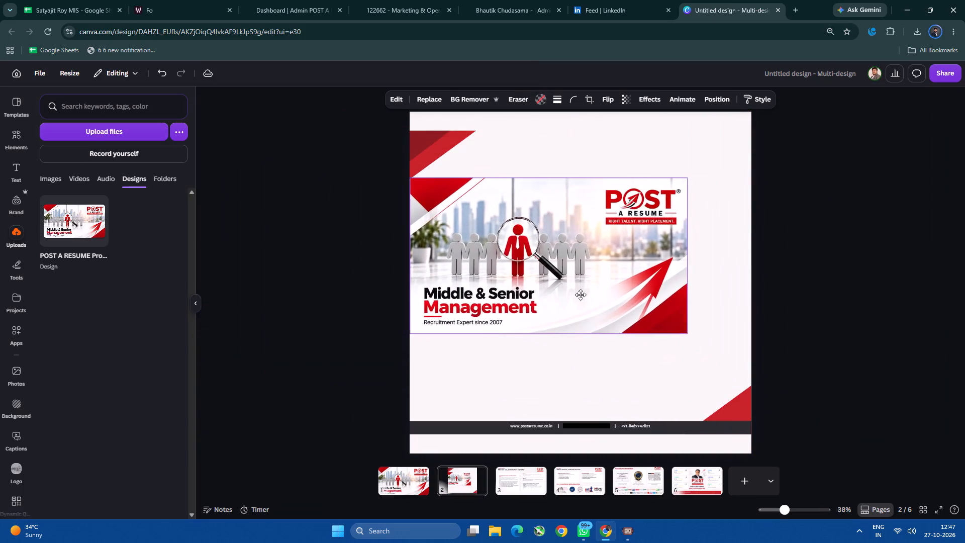
pyautogui.moveTo(581, 295); pyautogui.dragTo(639, 297)
# Delete the leftover red corner triangles and the dark contact footer bar with its text from the square cover page.
pyautogui.click(438, 141)
pyautogui.press('Delete')
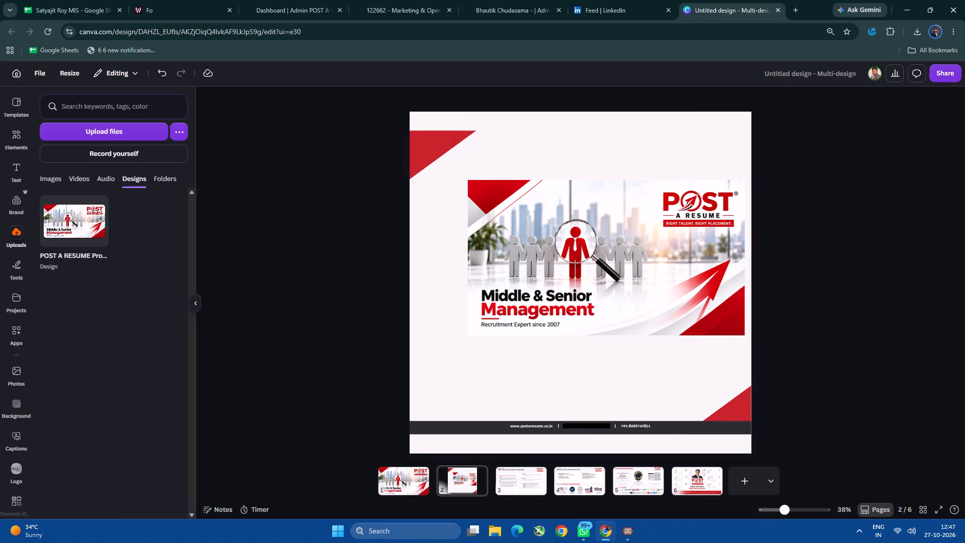
pyautogui.moveTo(439, 145); pyautogui.dragTo(451, 144)
pyautogui.press('Delete')
pyautogui.click(733, 399)
pyautogui.press('Delete')
pyautogui.click(729, 417)
pyautogui.press('Delete')
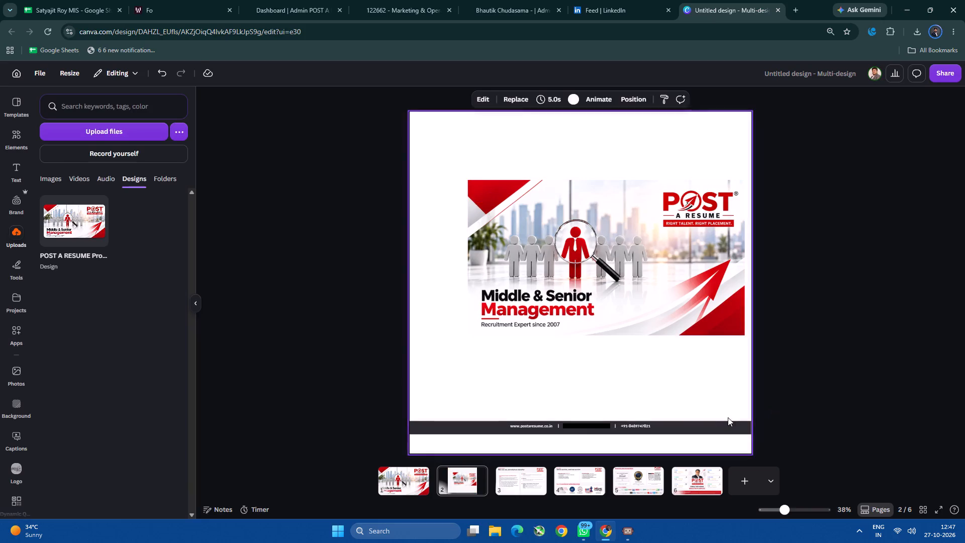
pyautogui.click(718, 426)
pyautogui.press('Delete')
pyautogui.click(699, 427)
pyautogui.press('Delete')
# Centre the cover image on the square page.
pyautogui.moveTo(555, 233); pyautogui.dragTo(524, 254)
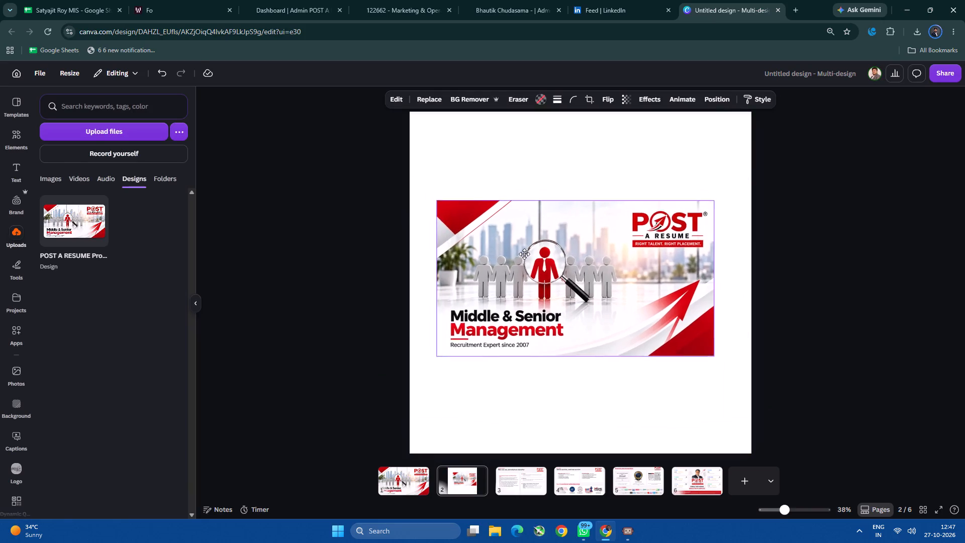
pyautogui.moveTo(524, 254); pyautogui.dragTo(529, 266)
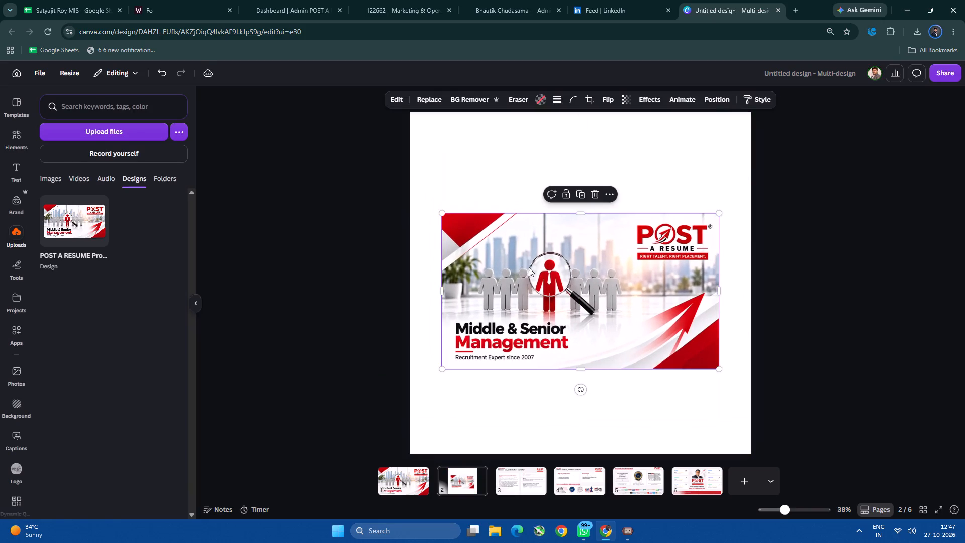
# Copy and resize page 3, "Who we are, and what we stand for", to the custom size 2000 × 2000 px.
pyautogui.click(508, 483)
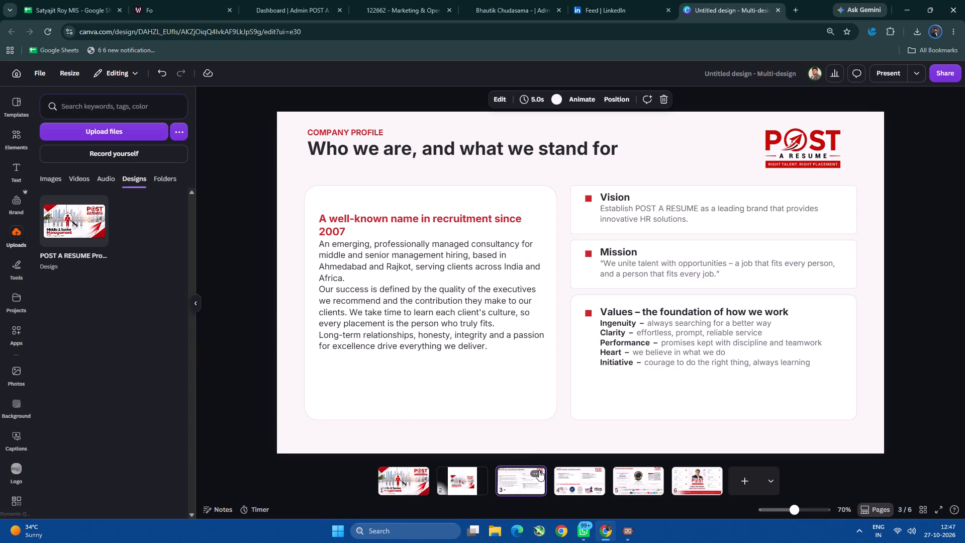
pyautogui.click(538, 470)
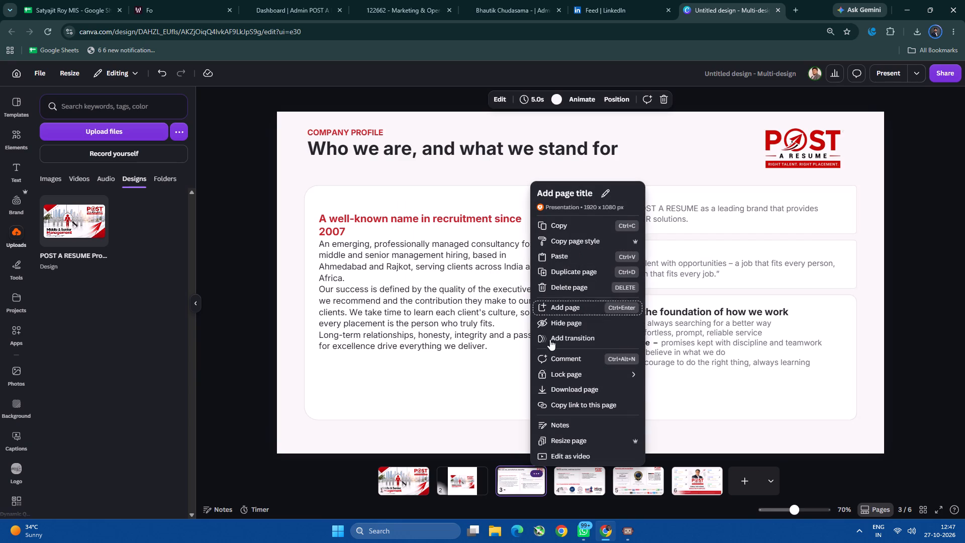
pyautogui.click(561, 436)
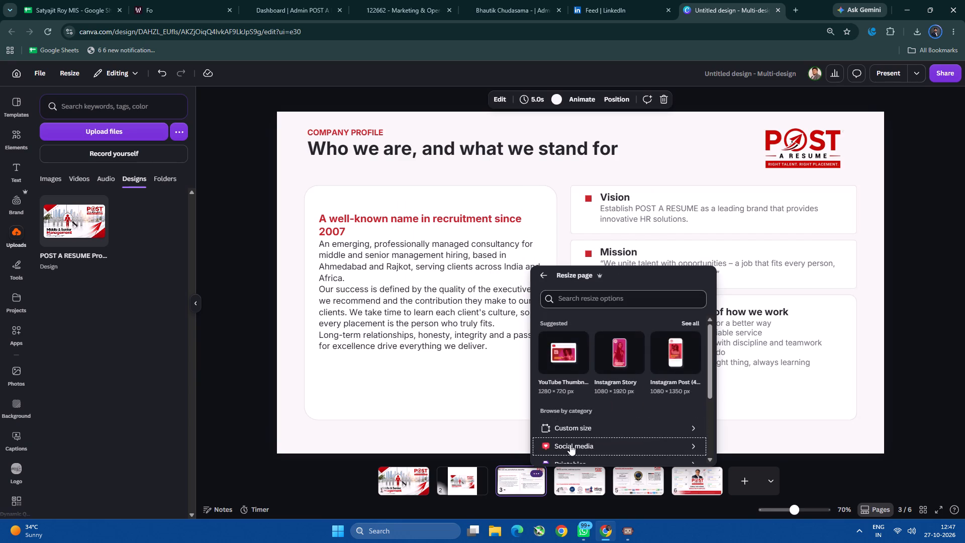
pyautogui.scroll(-3, 578, 433)
pyautogui.scroll(1, 578, 433)
pyautogui.scroll(-1, 578, 430)
pyautogui.scroll(3, 581, 426)
pyautogui.click(574, 424)
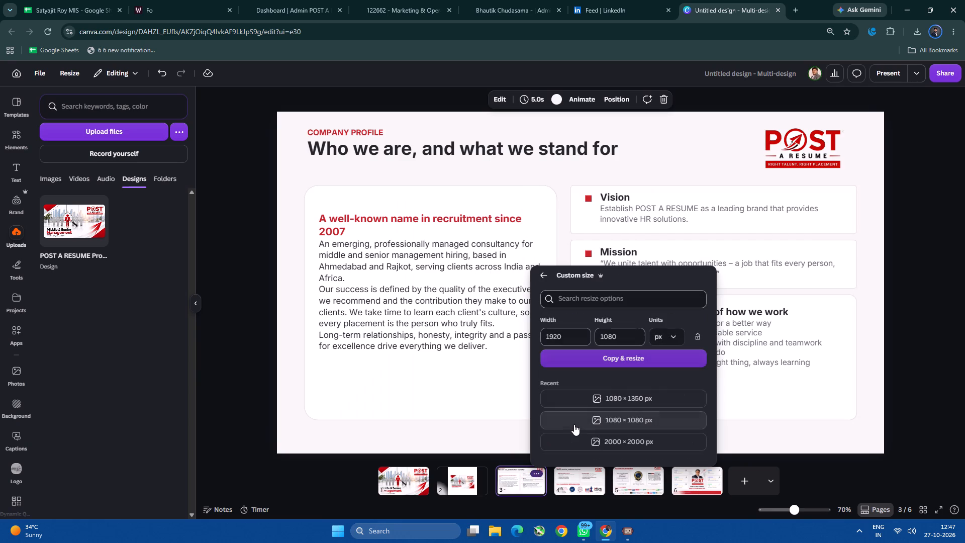
pyautogui.click(592, 441)
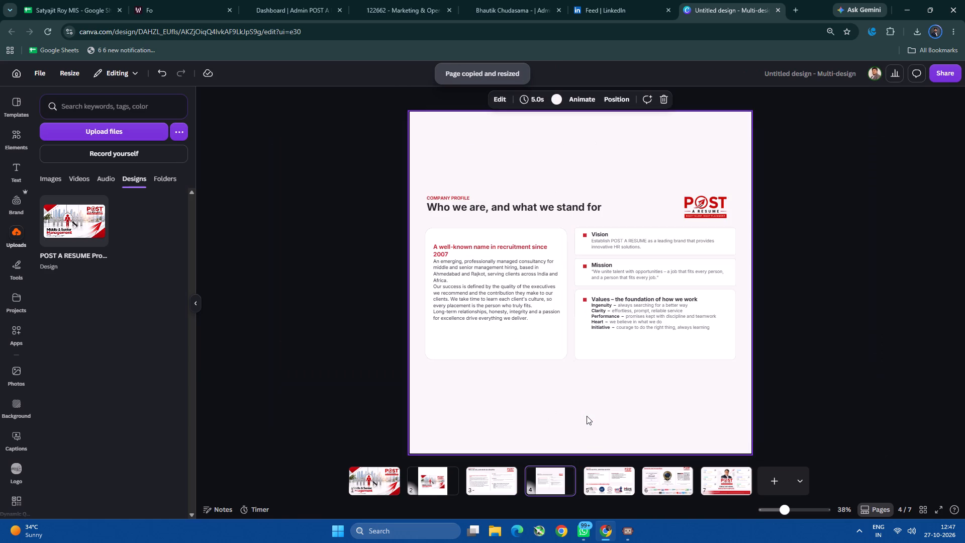
# Move the Company Profile heading and the POST A RESUME logo together up to the top of the square page.
pyautogui.moveTo(438, 181); pyautogui.dragTo(678, 237)
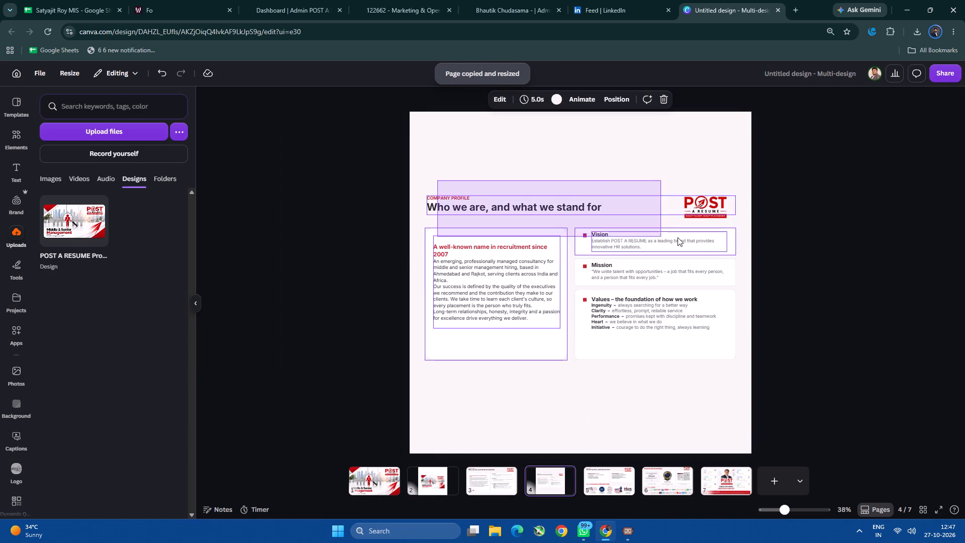
pyautogui.moveTo(678, 237); pyautogui.dragTo(722, 225)
pyautogui.moveTo(608, 188); pyautogui.dragTo(611, 137)
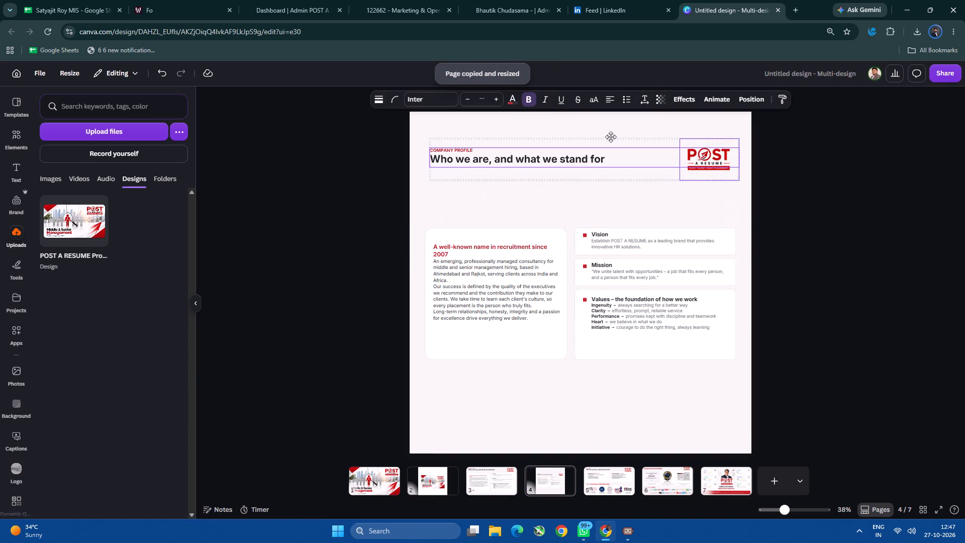
pyautogui.moveTo(611, 137); pyautogui.dragTo(601, 130)
# Move the white "A well-known name in recruitment since 2007" card and its text up beneath the heading.
pyautogui.moveTo(438, 214); pyautogui.dragTo(503, 373)
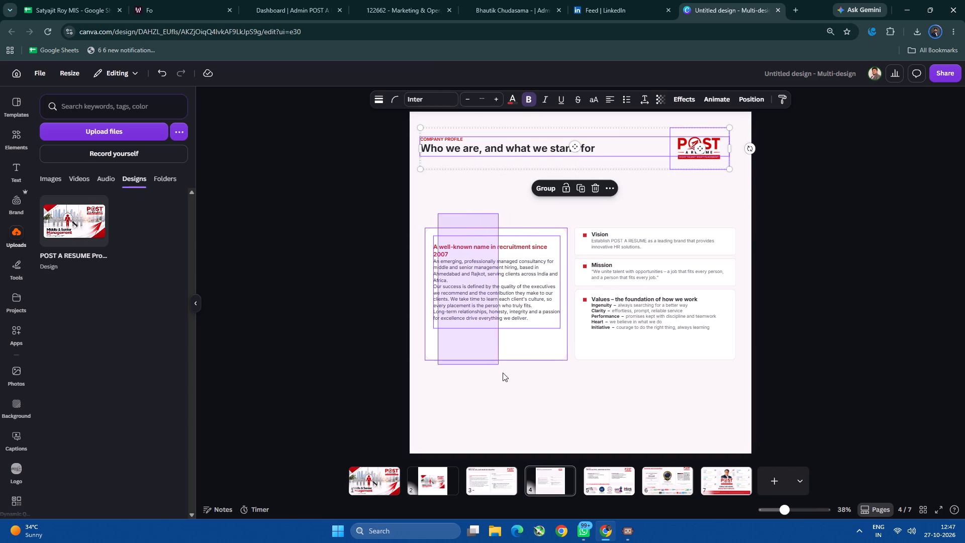
pyautogui.moveTo(503, 373); pyautogui.dragTo(550, 381)
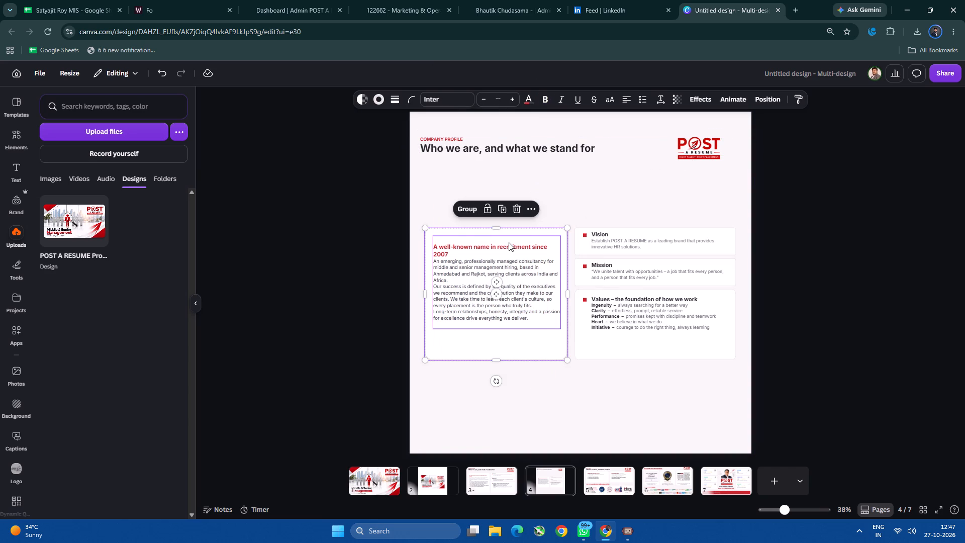
pyautogui.moveTo(509, 244); pyautogui.dragTo(508, 174)
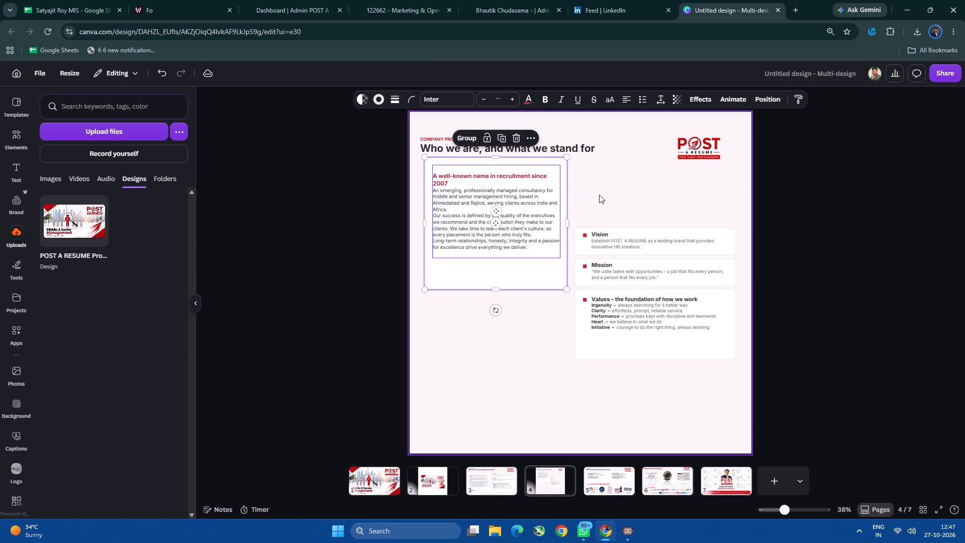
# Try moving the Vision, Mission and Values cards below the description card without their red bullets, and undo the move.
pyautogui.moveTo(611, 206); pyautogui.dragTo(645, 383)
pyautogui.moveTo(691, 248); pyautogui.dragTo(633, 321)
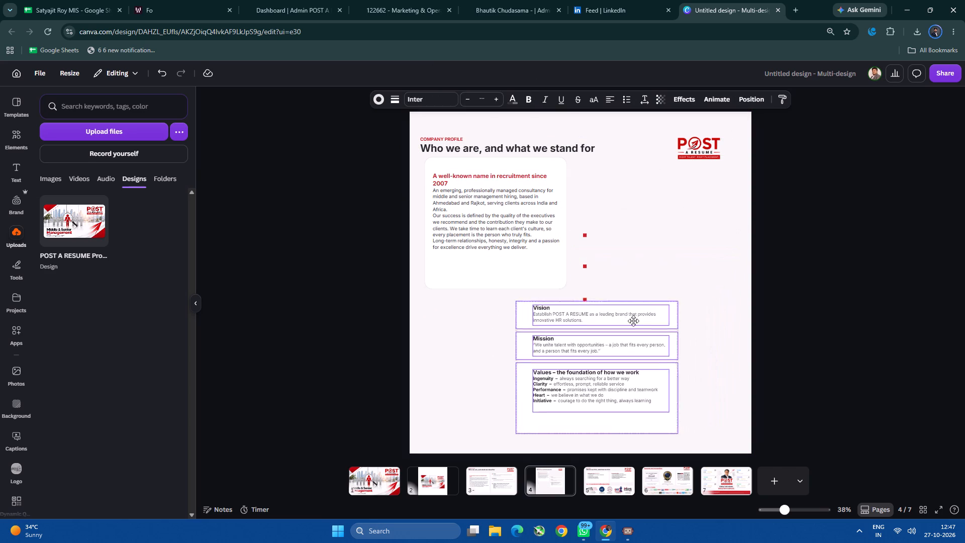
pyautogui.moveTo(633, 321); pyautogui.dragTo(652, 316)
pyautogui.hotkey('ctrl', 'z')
# Move the Vision, Mission and Values cards together with their red bullets below the description card.
pyautogui.moveTo(575, 203); pyautogui.dragTo(578, 211)
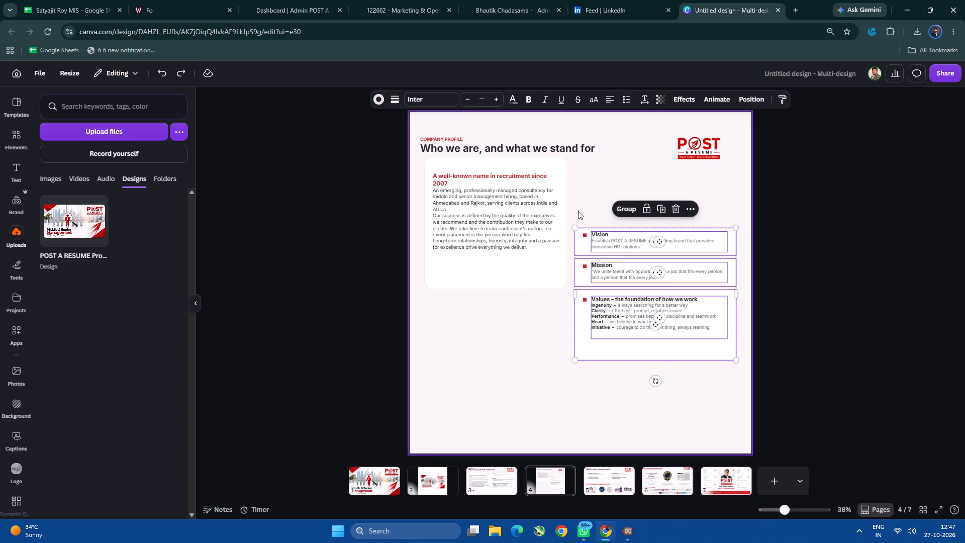
pyautogui.moveTo(578, 211); pyautogui.dragTo(660, 377)
pyautogui.moveTo(669, 245); pyautogui.dragTo(566, 329)
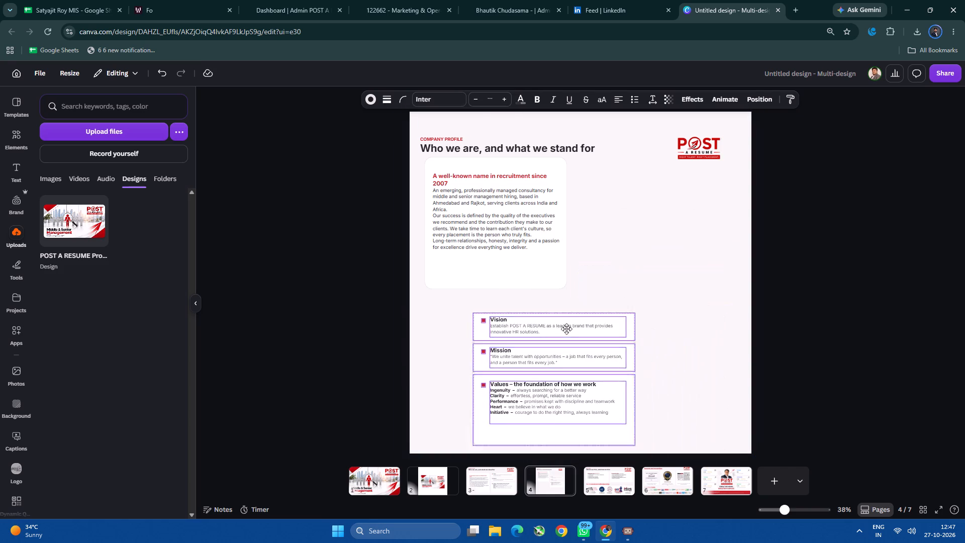
pyautogui.moveTo(566, 329); pyautogui.dragTo(542, 321)
# Widen the white description card to nearly the full page width and nudge the logo up and slightly right above it.
pyautogui.click(482, 198)
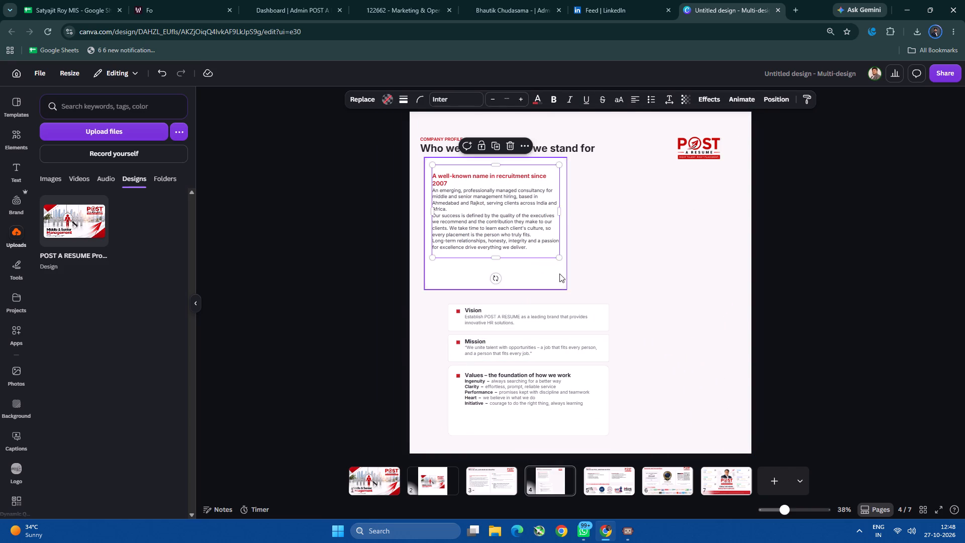
pyautogui.click(559, 274)
pyautogui.moveTo(569, 223); pyautogui.dragTo(670, 245)
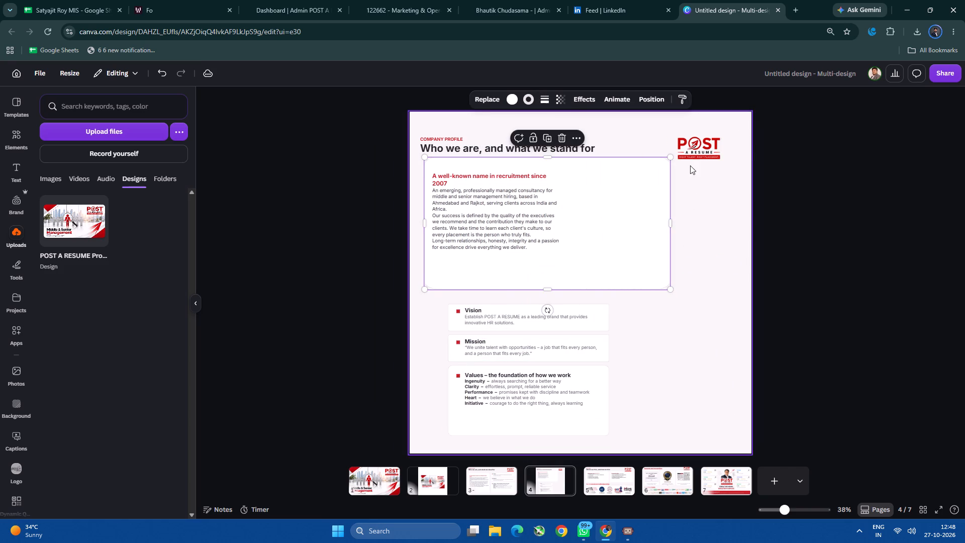
pyautogui.moveTo(693, 151); pyautogui.dragTo(700, 138)
pyautogui.click(647, 238)
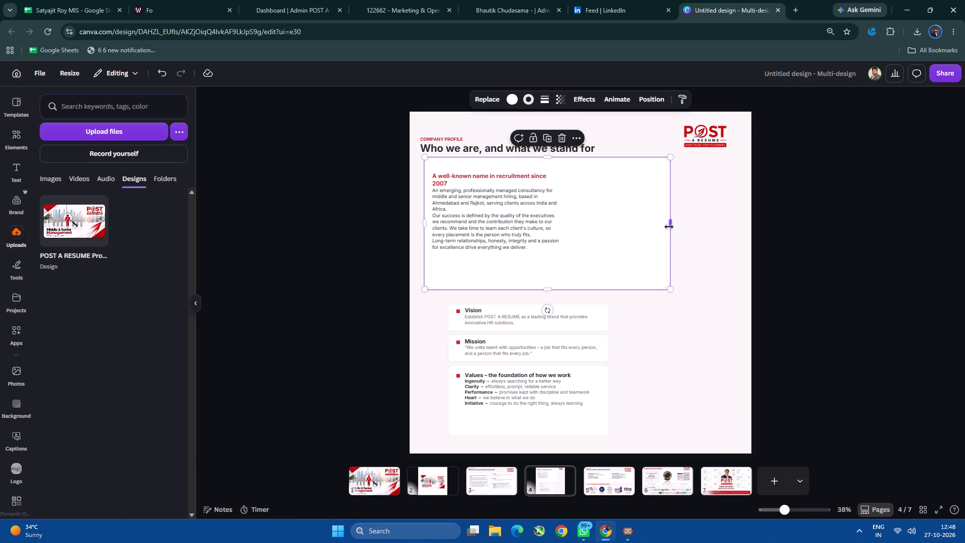
pyautogui.moveTo(670, 223); pyautogui.dragTo(735, 227)
# Widen the recruitment description's text box to span the widened white card.
pyautogui.click(520, 215)
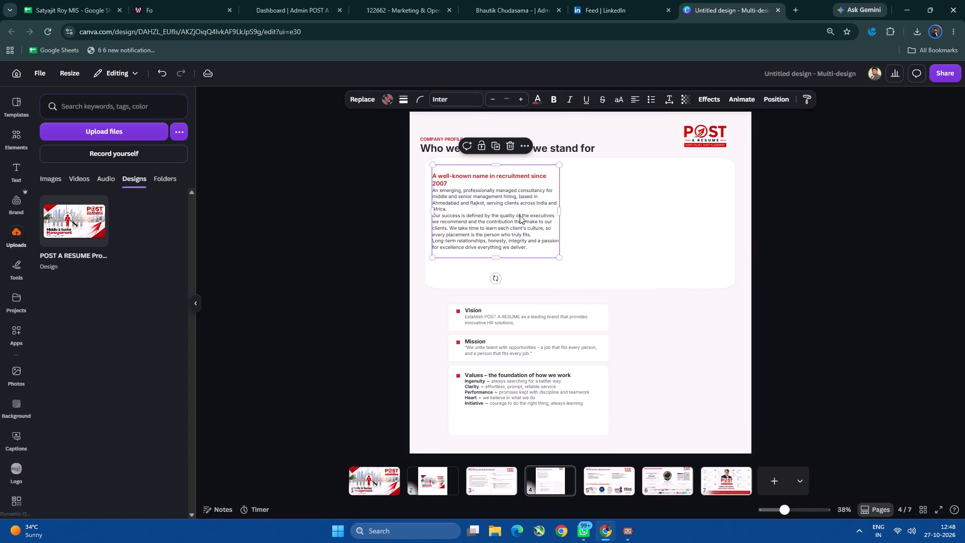
pyautogui.moveTo(561, 213); pyautogui.dragTo(712, 236)
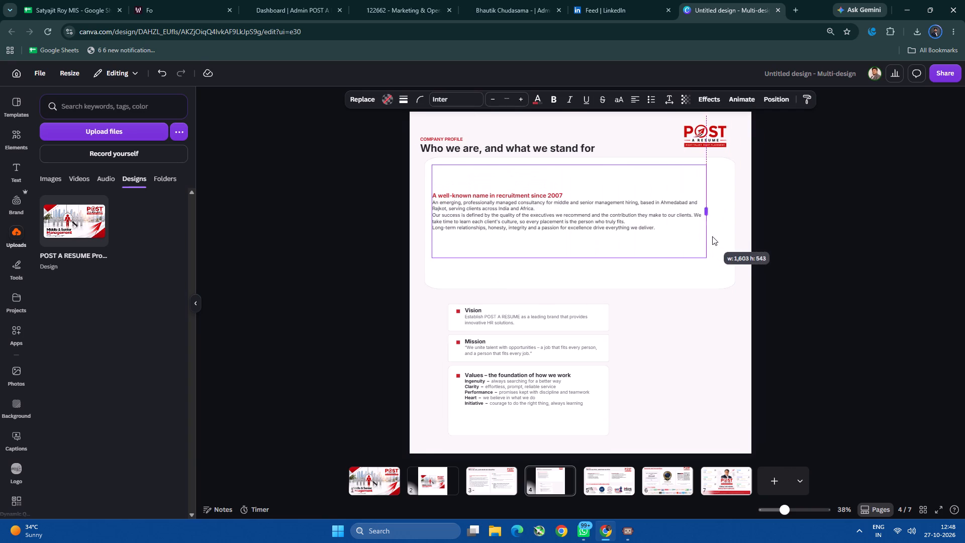
pyautogui.moveTo(712, 236); pyautogui.dragTo(726, 240)
# Enlarge all the description text, including its red heading, until it fills the text box.
pyautogui.click(505, 211)
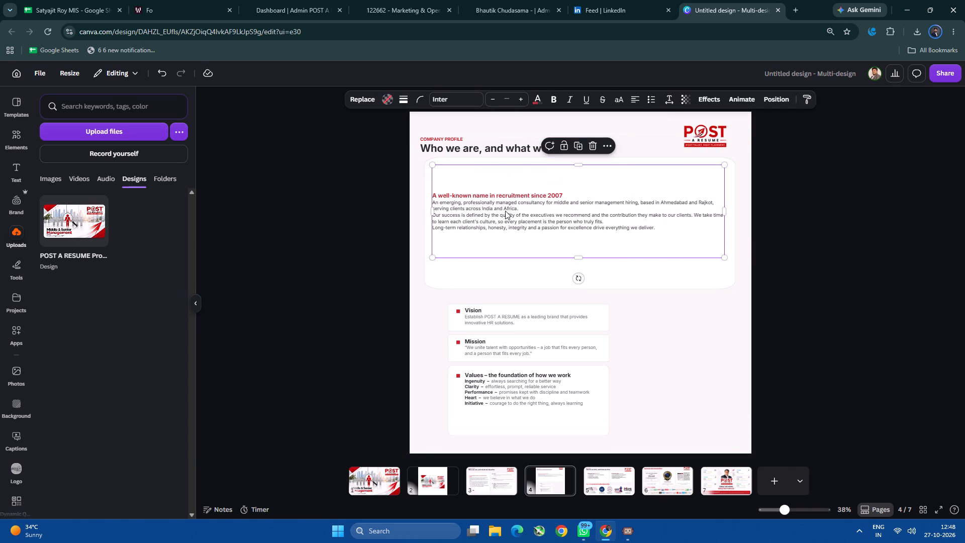
pyautogui.hotkey('ctrl', 'a')
pyautogui.tripleClick(522, 100)
pyautogui.tripleClick(522, 100)
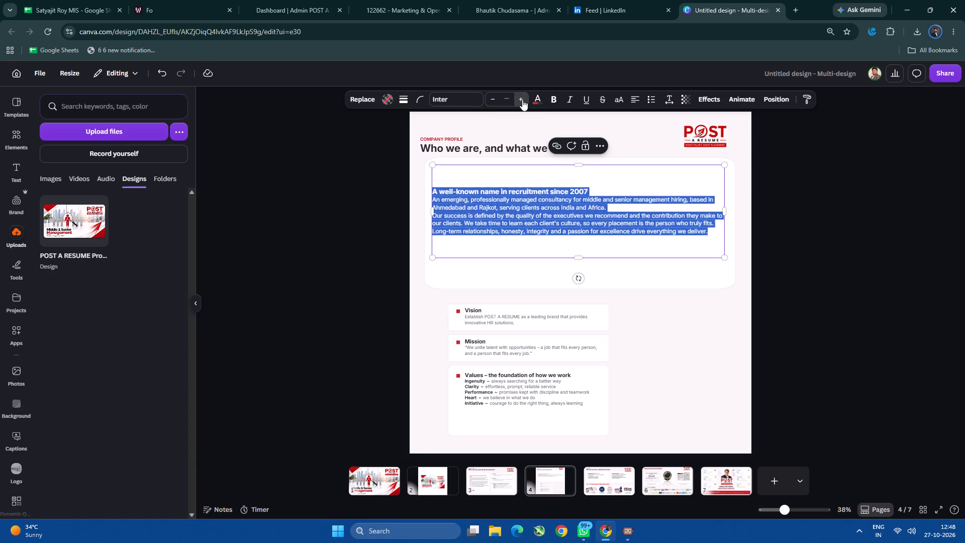
pyautogui.tripleClick(522, 100)
pyautogui.tripleClick(522, 100)
pyautogui.click(635, 350)
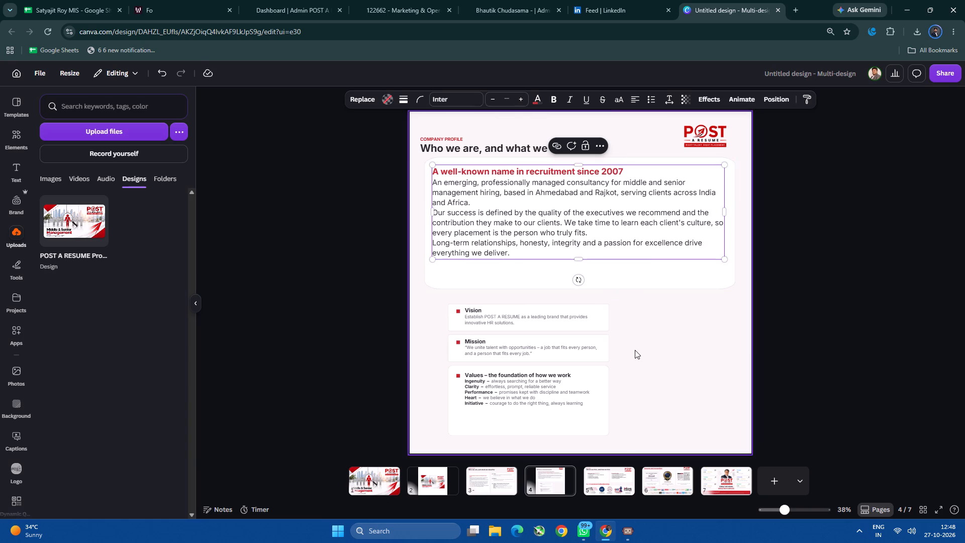
# Shorten the white description card so its bottom edge sits just below the last line of text.
pyautogui.click(531, 228)
pyautogui.click(543, 288)
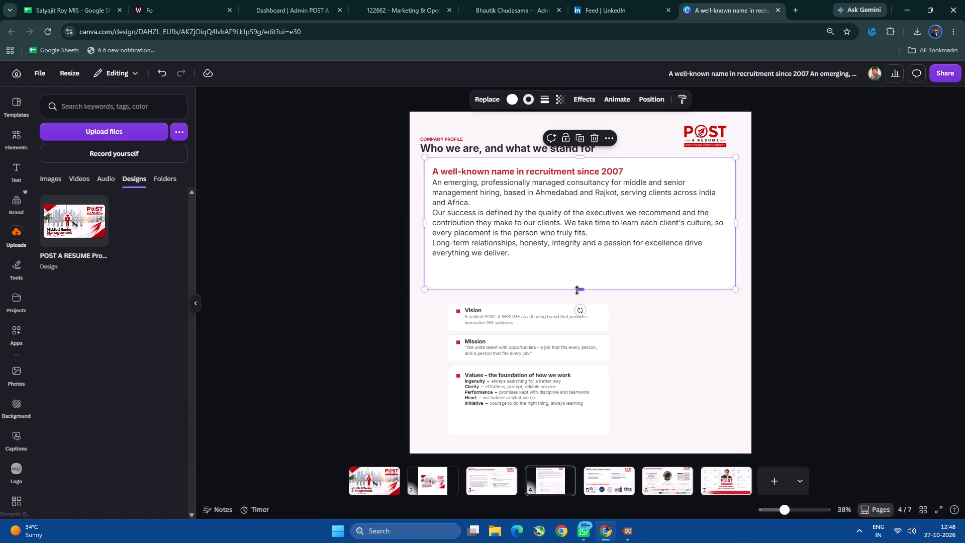
pyautogui.moveTo(577, 290); pyautogui.dragTo(578, 267)
pyautogui.click(621, 327)
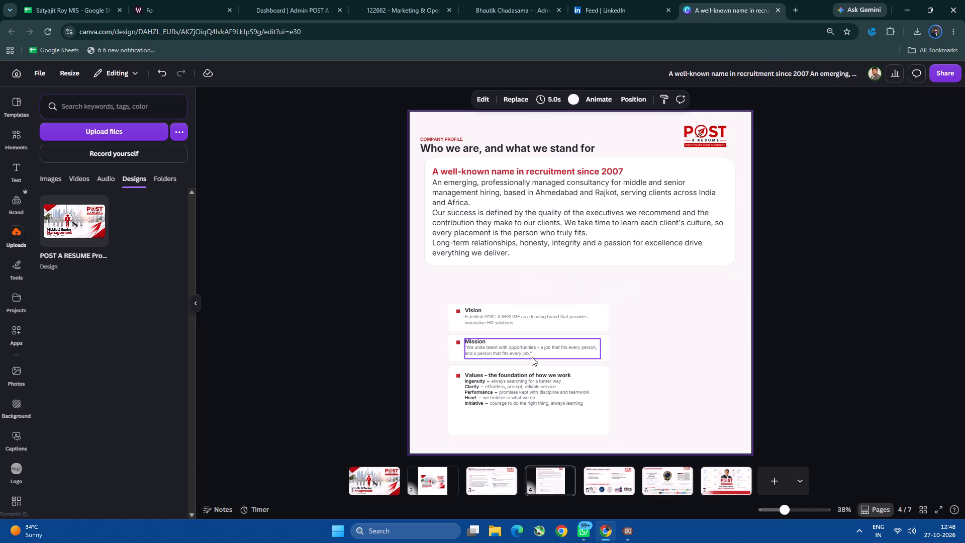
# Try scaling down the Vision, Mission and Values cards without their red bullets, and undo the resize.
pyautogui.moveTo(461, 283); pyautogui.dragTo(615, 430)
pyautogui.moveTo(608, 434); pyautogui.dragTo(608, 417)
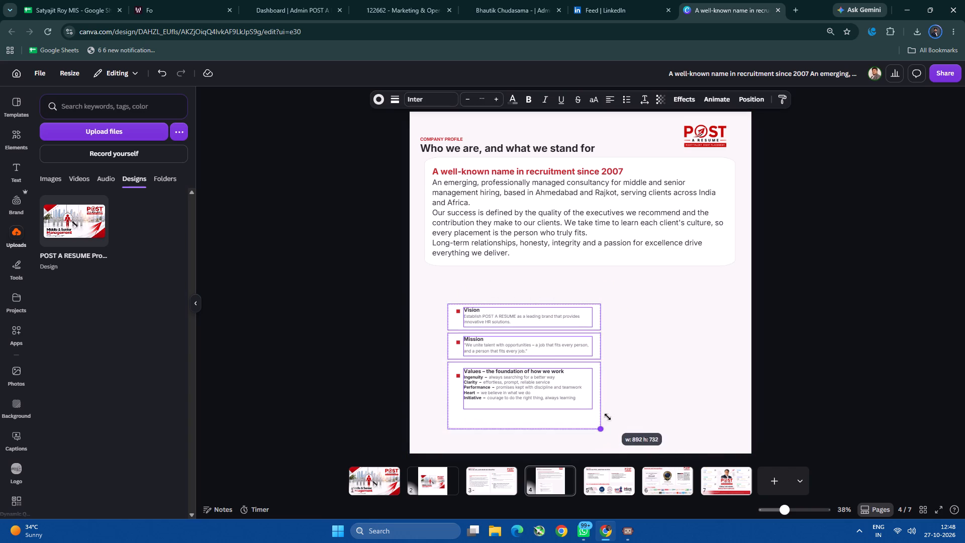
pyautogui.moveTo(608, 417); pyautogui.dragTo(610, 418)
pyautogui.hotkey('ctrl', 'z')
# Move the Vision, Mission and Values cards with their text and bullets up to just beneath the description card, aligned with its text.
pyautogui.click(456, 276)
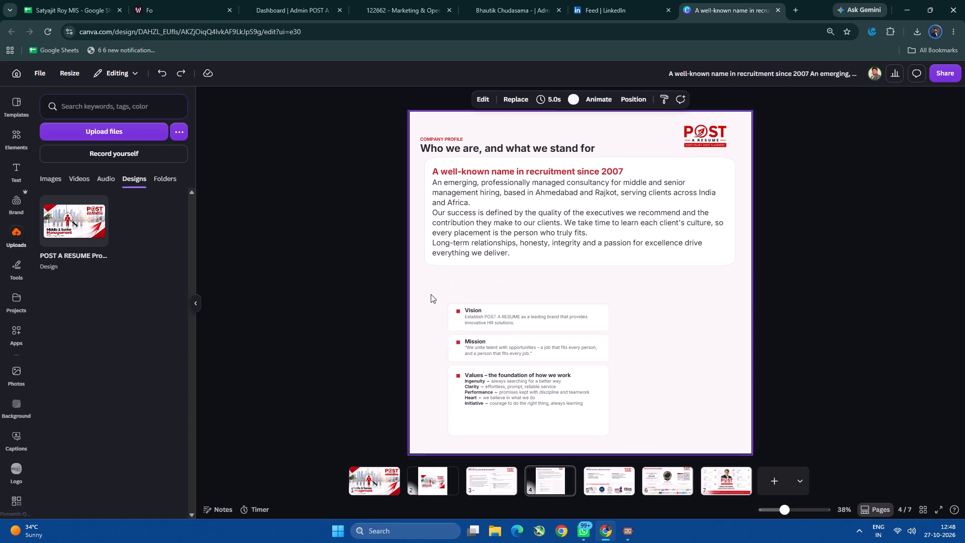
pyautogui.moveTo(431, 294); pyautogui.dragTo(686, 460)
pyautogui.moveTo(589, 427); pyautogui.dragTo(574, 394)
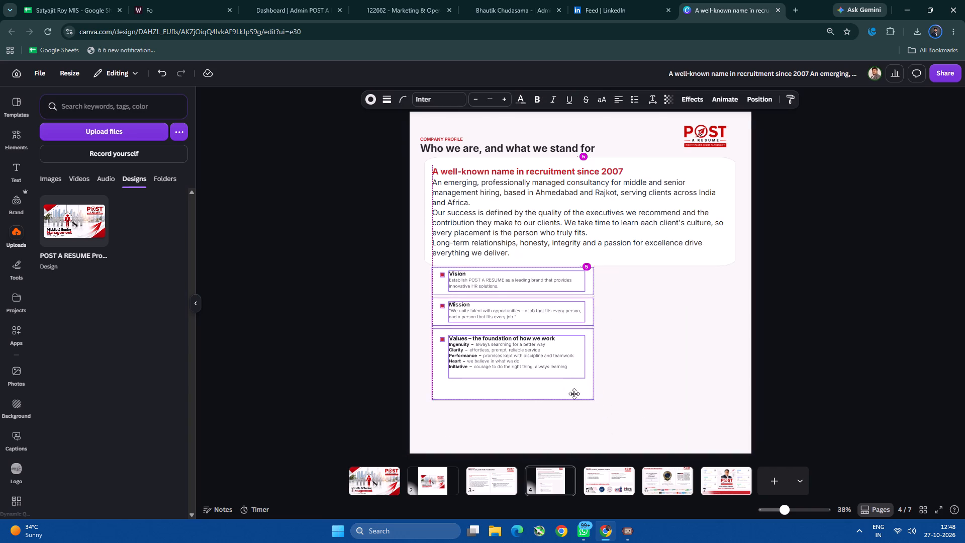
pyautogui.moveTo(574, 394); pyautogui.dragTo(573, 396)
# Enlarge the Vision, Mission and Values block and widen it to span the description card's width.
pyautogui.moveTo(594, 407); pyautogui.dragTo(620, 419)
pyautogui.moveTo(618, 350); pyautogui.dragTo(673, 355)
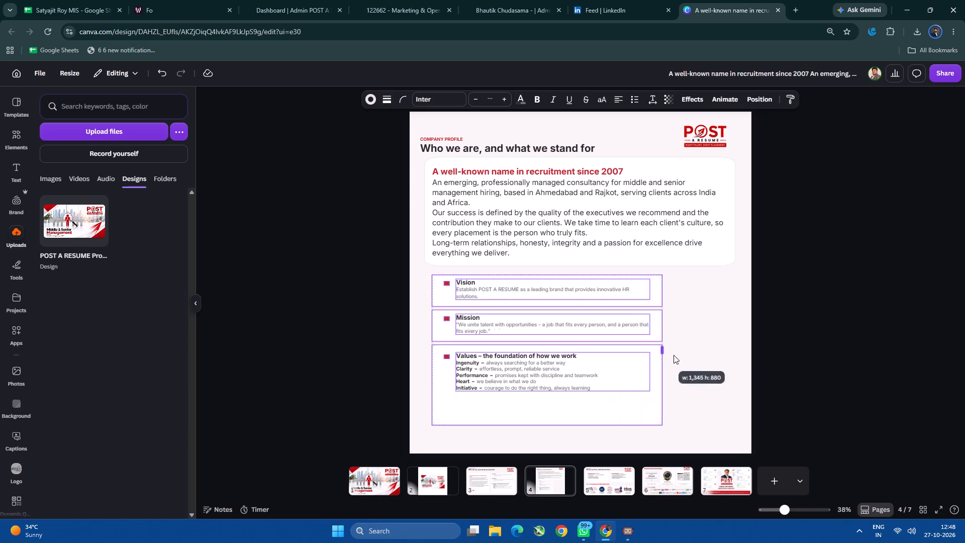
pyautogui.moveTo(673, 355); pyautogui.dragTo(735, 356)
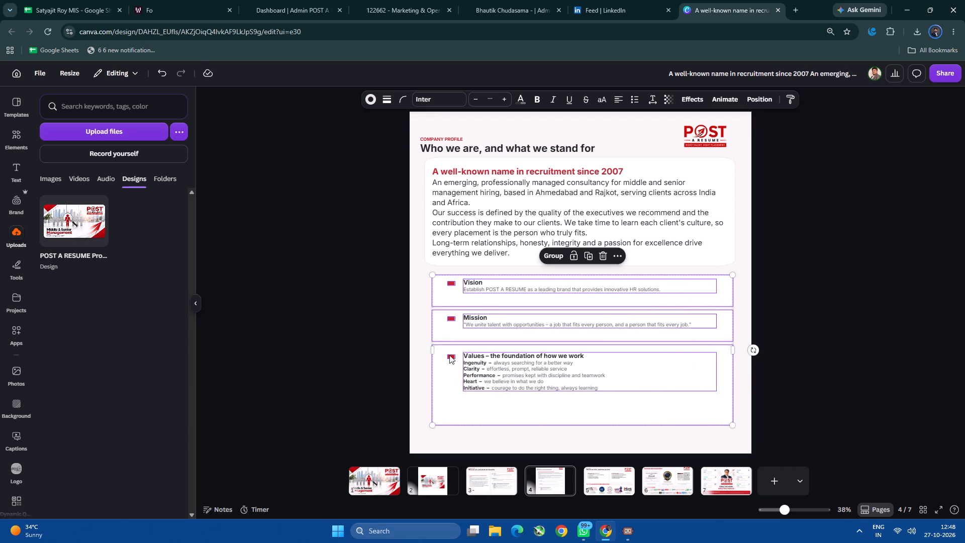
pyautogui.moveTo(431, 348); pyautogui.dragTo(423, 347)
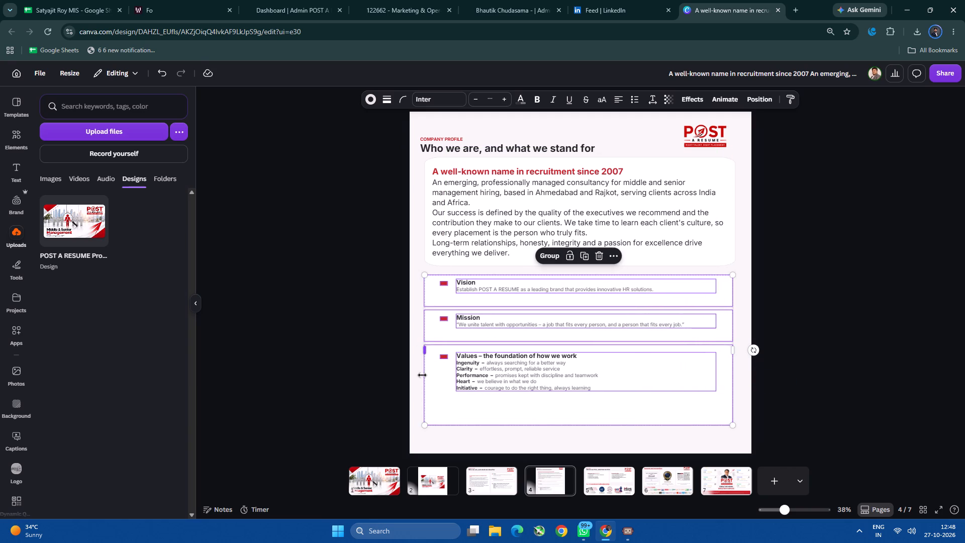
pyautogui.click(879, 334)
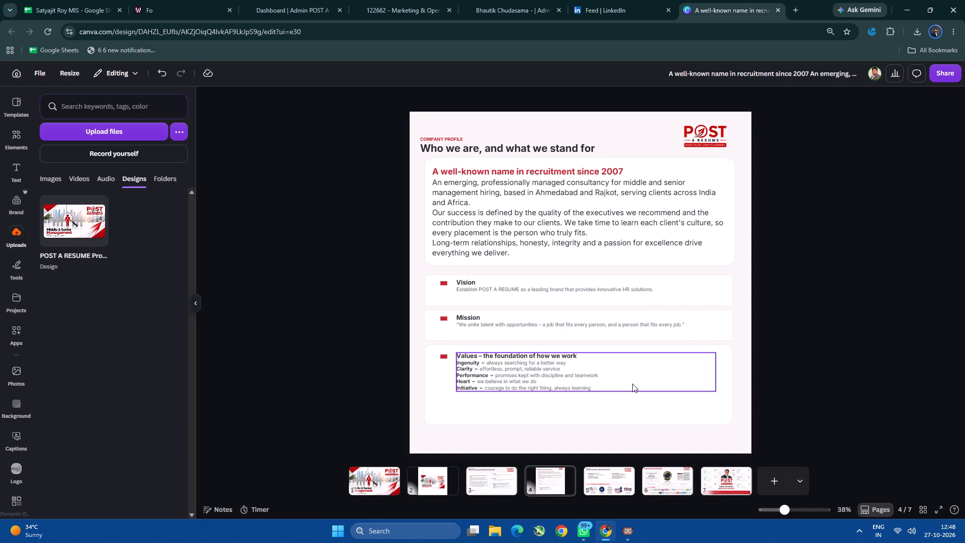
# Increase the font size of the Vision, Mission and Values texts together by several increments to better fill their cards.
pyautogui.moveTo(416, 277); pyautogui.dragTo(560, 345)
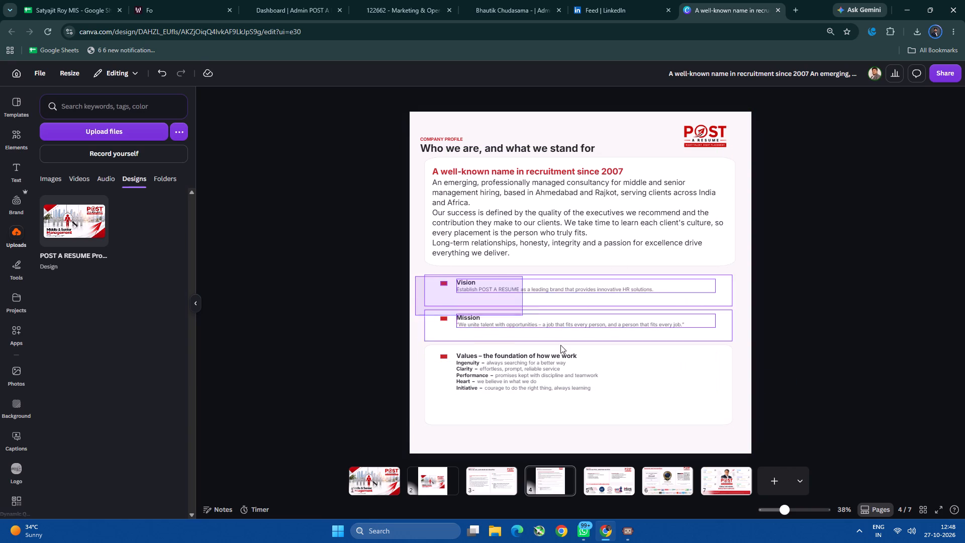
pyautogui.moveTo(560, 345); pyautogui.dragTo(746, 421)
pyautogui.click(508, 100)
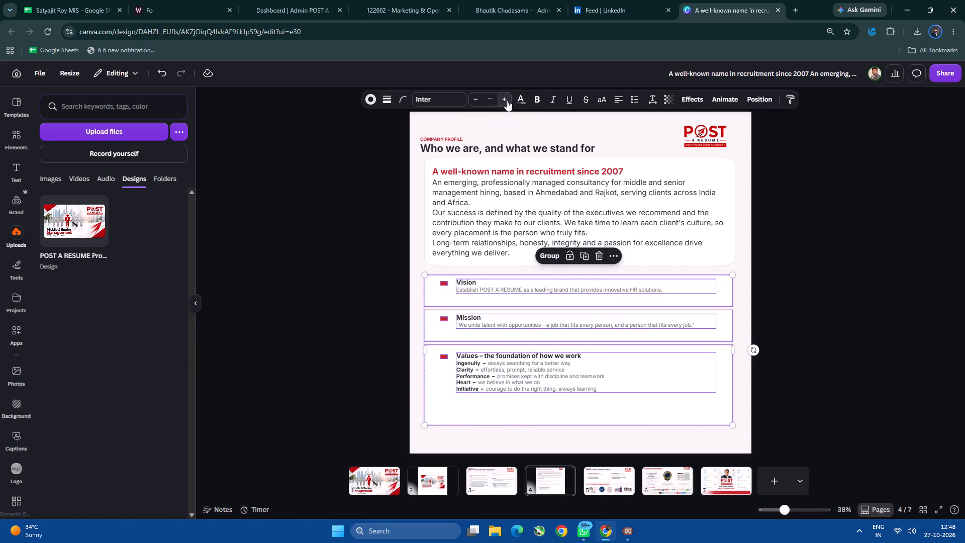
pyautogui.click(506, 100)
pyautogui.click(506, 100)
pyautogui.click(506, 100)
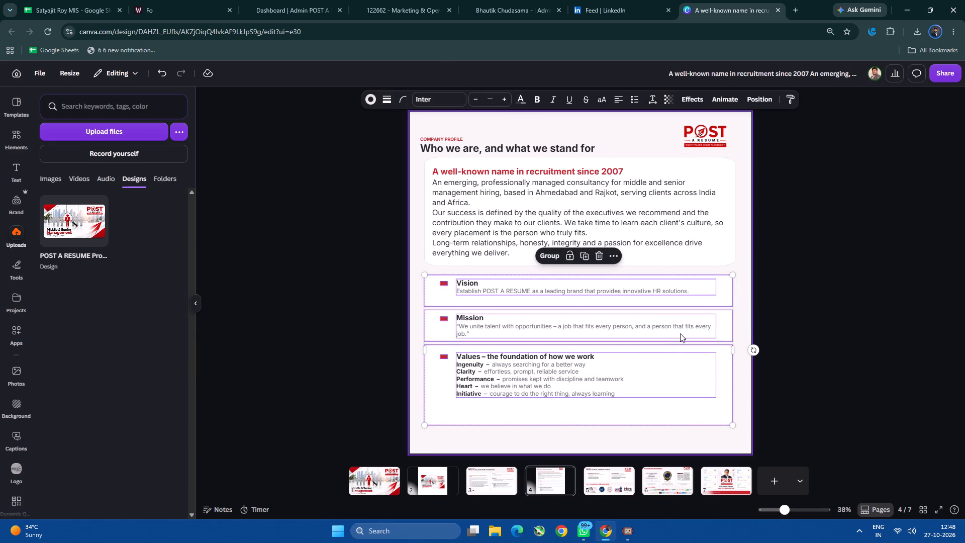
pyautogui.tripleClick(503, 102)
pyautogui.click(503, 102)
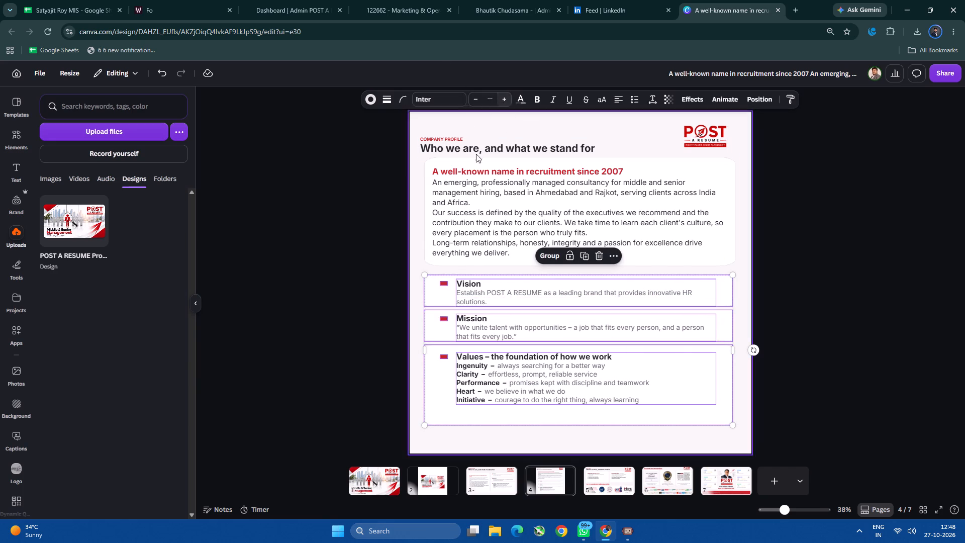
pyautogui.click(324, 236)
# Reduce the font sizes of the Mission and Vision texts slightly so they fit comfortably inside their cards.
pyautogui.click(496, 328)
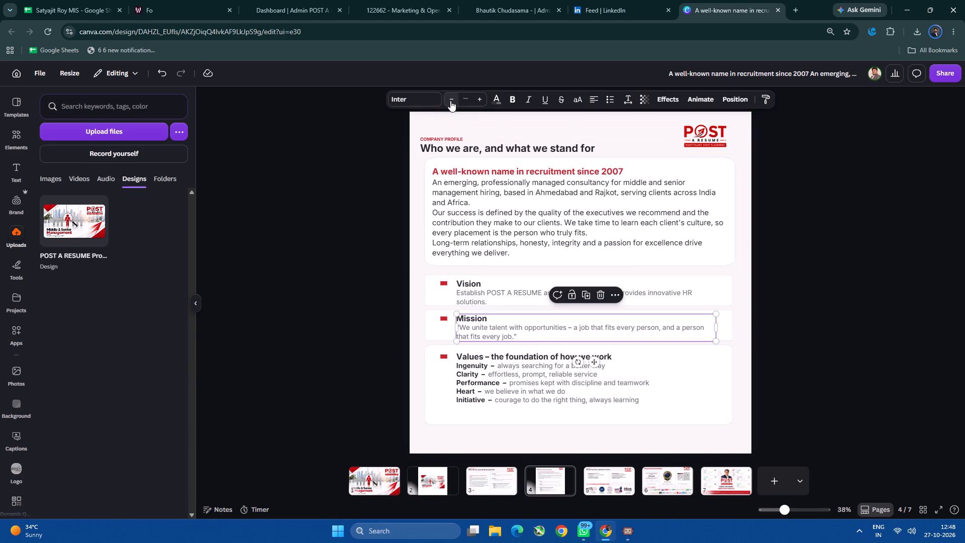
pyautogui.doubleClick(450, 101)
pyautogui.click(450, 101)
pyautogui.click(450, 101)
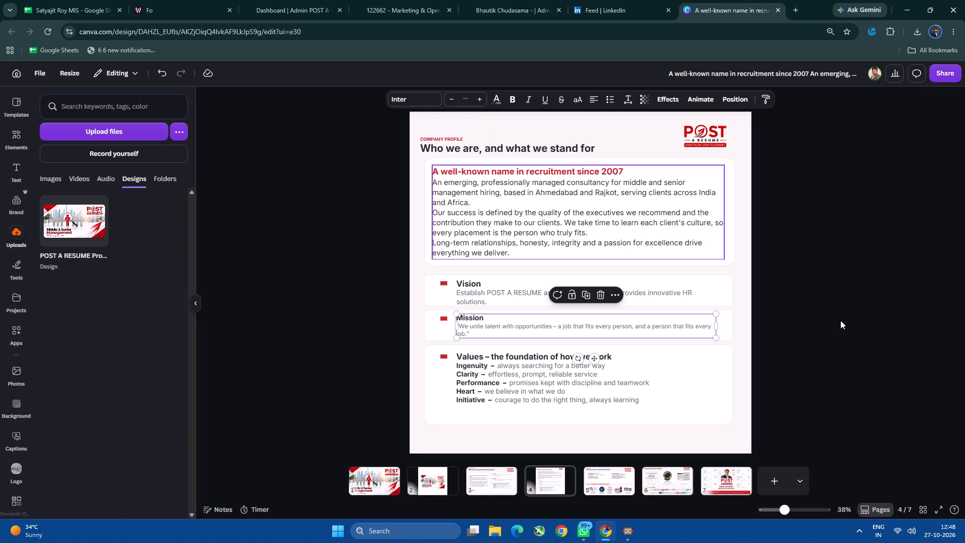
pyautogui.click(869, 340)
pyautogui.click(468, 299)
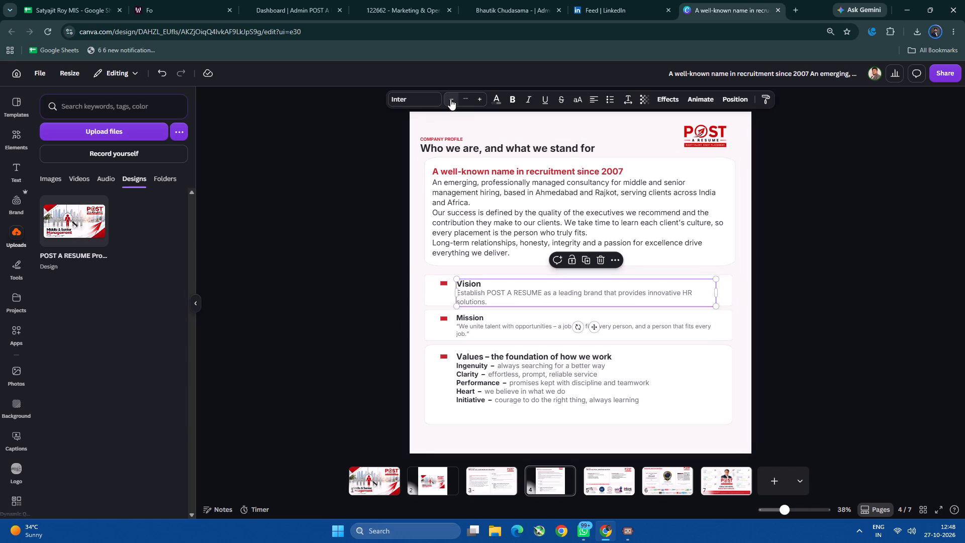
pyautogui.doubleClick(450, 99)
pyautogui.click(841, 340)
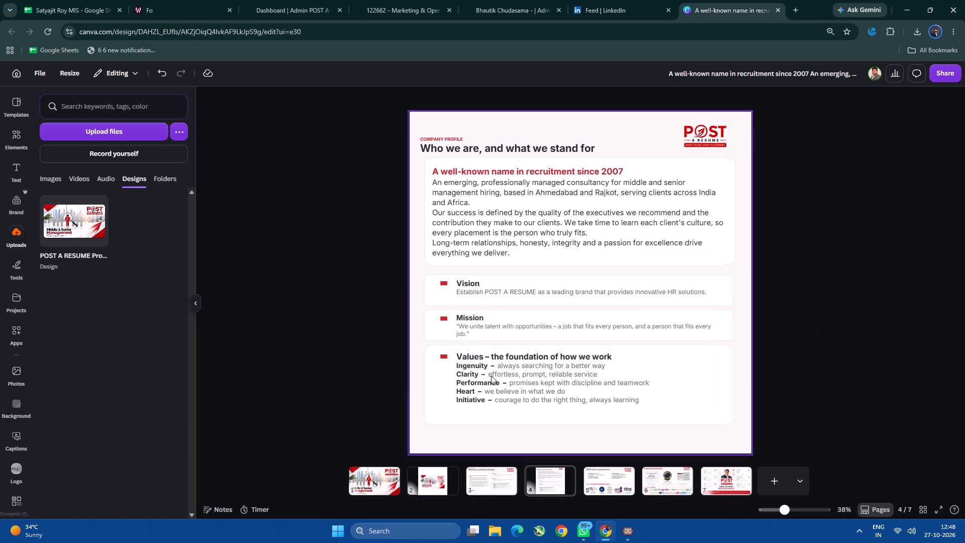
# Increase the line spacing of the whole Values text to about 1.43.
pyautogui.click(496, 388)
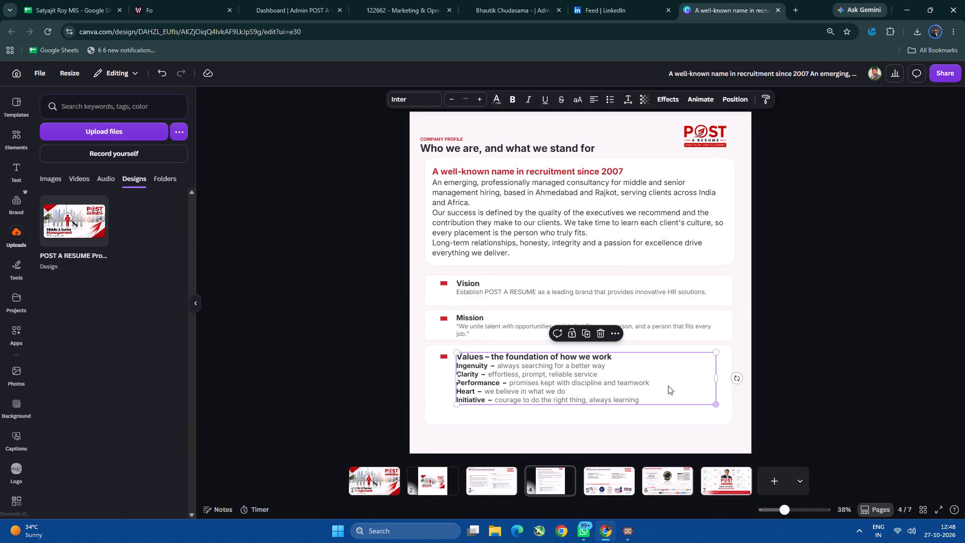
pyautogui.click(661, 383)
pyautogui.hotkey('ctrl', 'a')
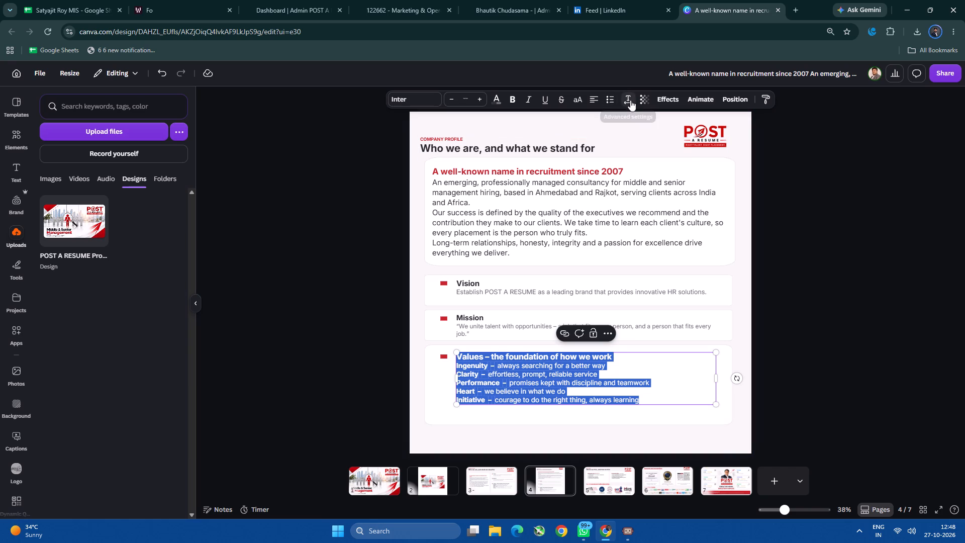
pyautogui.click(630, 100)
pyautogui.click(612, 167)
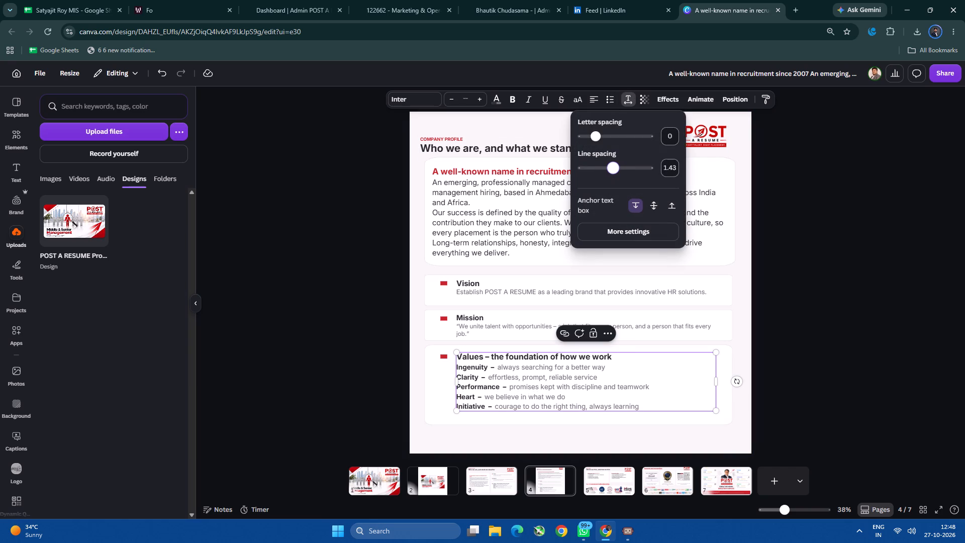
pyautogui.click(790, 270)
# Try the Glow effect on the Values card, and settle on the Drop shadow effect.
pyautogui.click(732, 347)
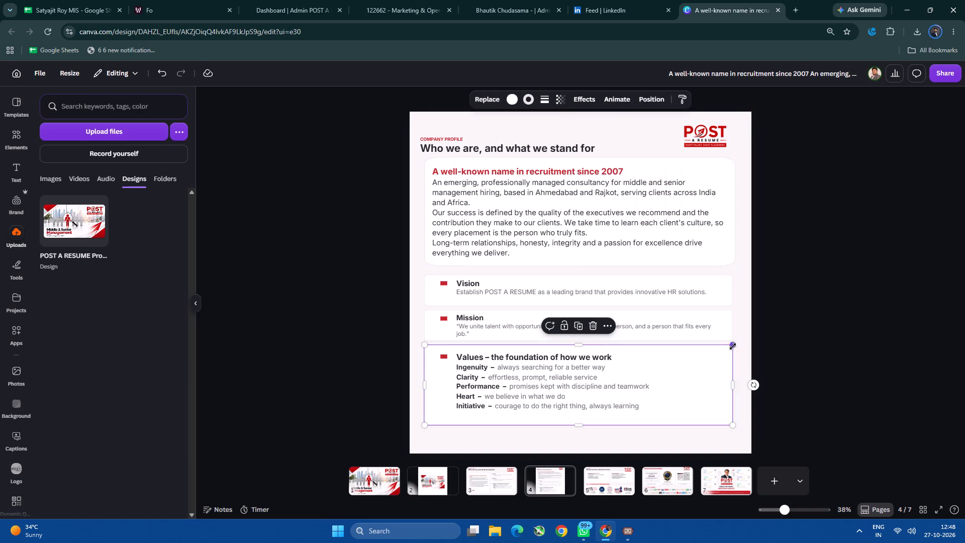
pyautogui.click(823, 340)
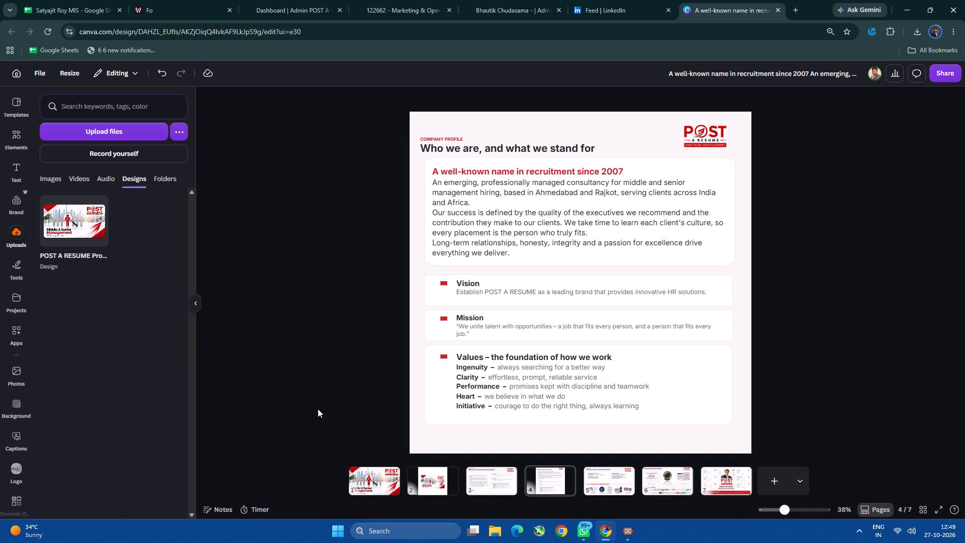
pyautogui.click(425, 413)
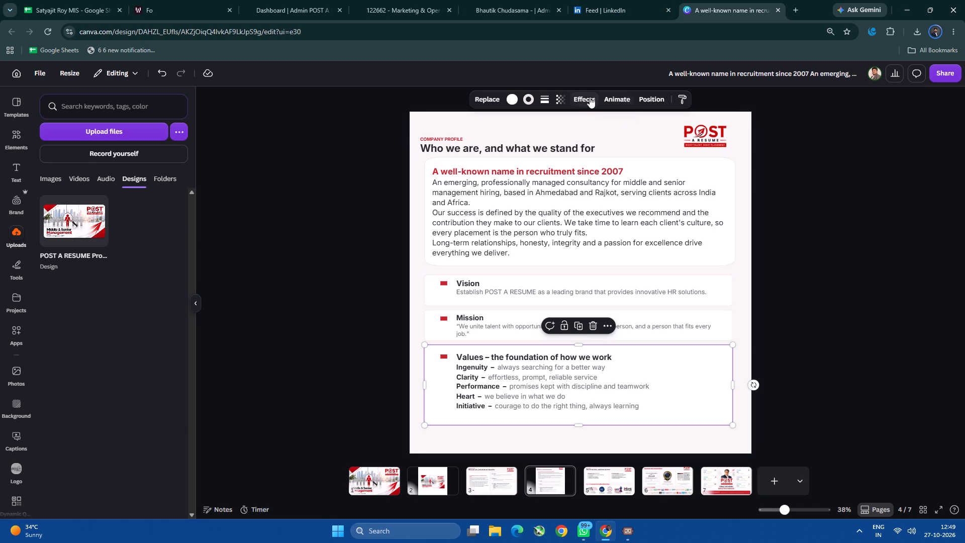
pyautogui.click(589, 97)
pyautogui.click(107, 145)
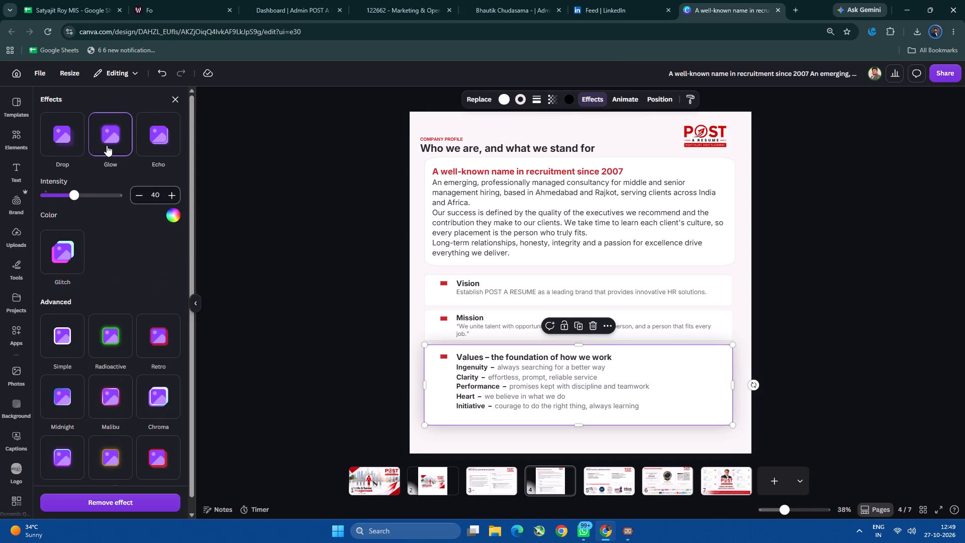
pyautogui.click(61, 144)
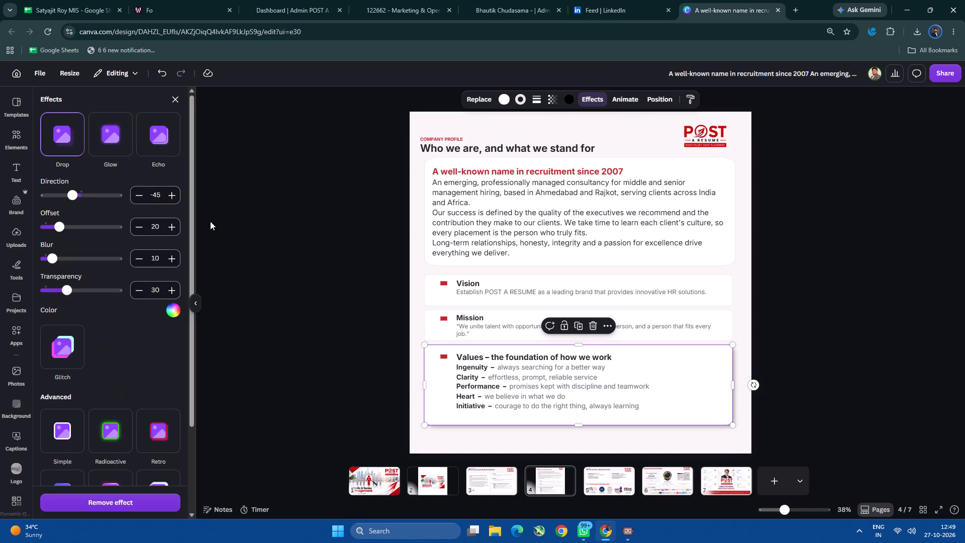
pyautogui.click(270, 351)
pyautogui.click(352, 290)
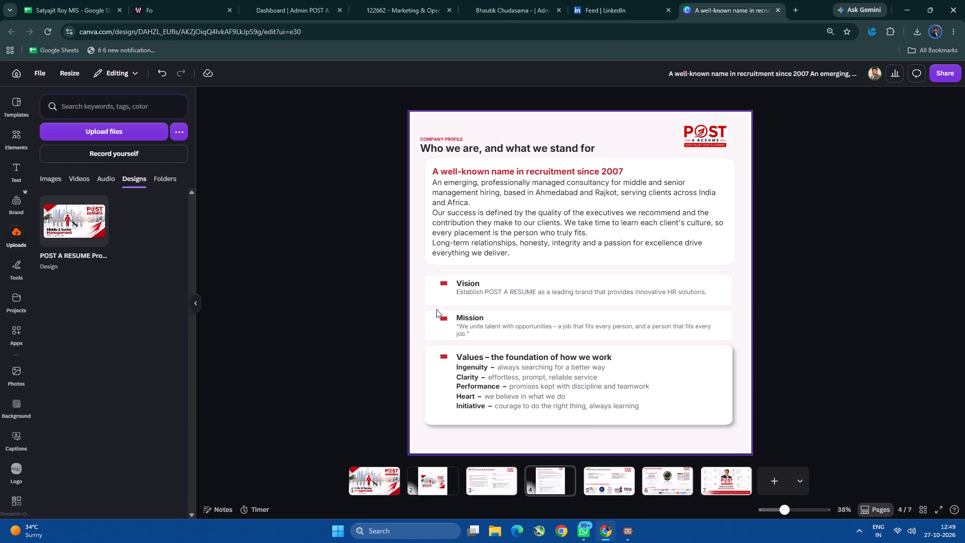
# Try the Echo effect on the Mission card, and switch it to the Drop shadow effect.
pyautogui.click(433, 320)
pyautogui.click(583, 99)
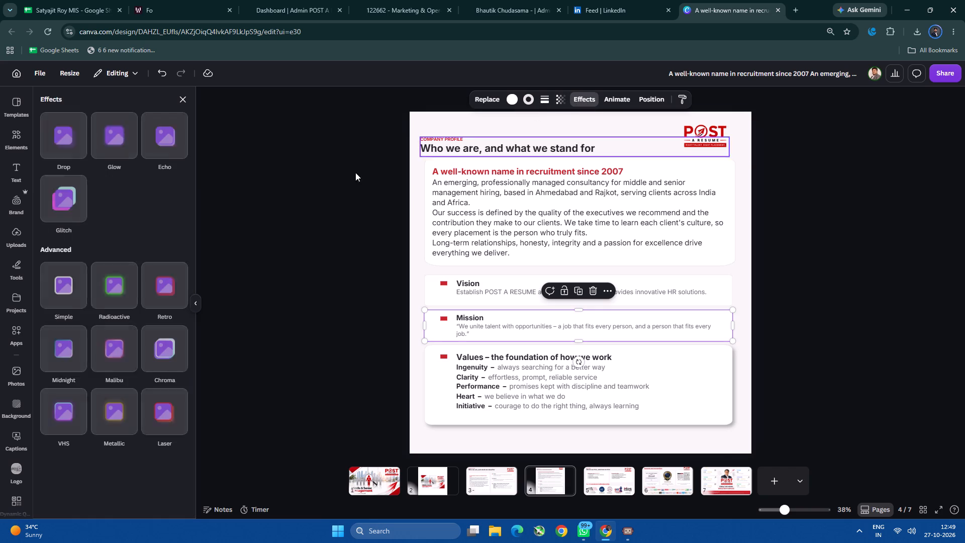
pyautogui.click(171, 122)
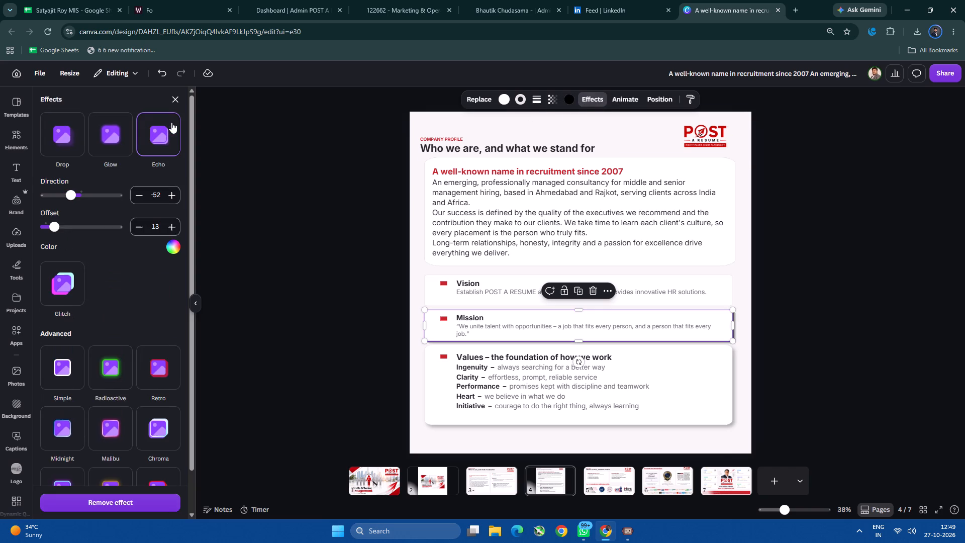
pyautogui.click(55, 137)
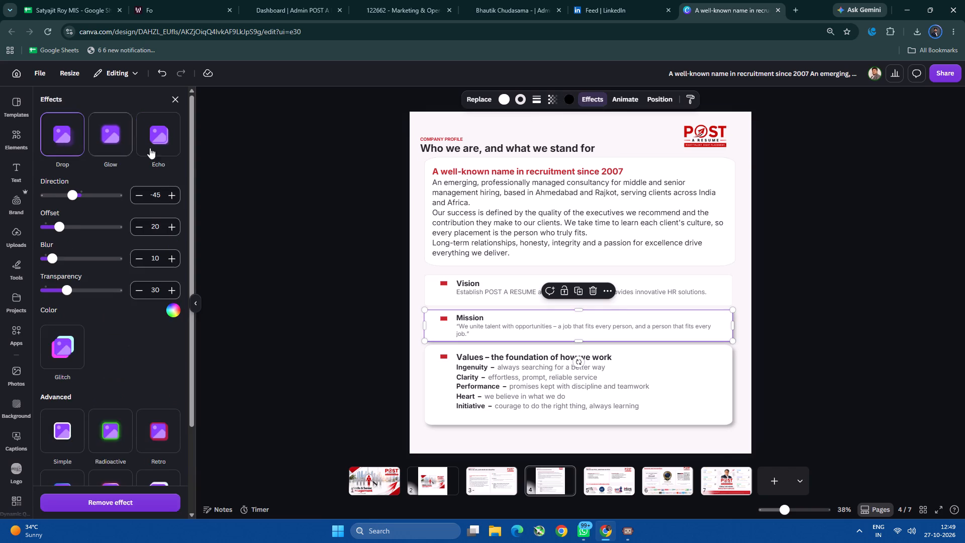
pyautogui.click(211, 167)
pyautogui.click(230, 168)
# Apply the Drop shadow effect to the Vision card.
pyautogui.click(632, 275)
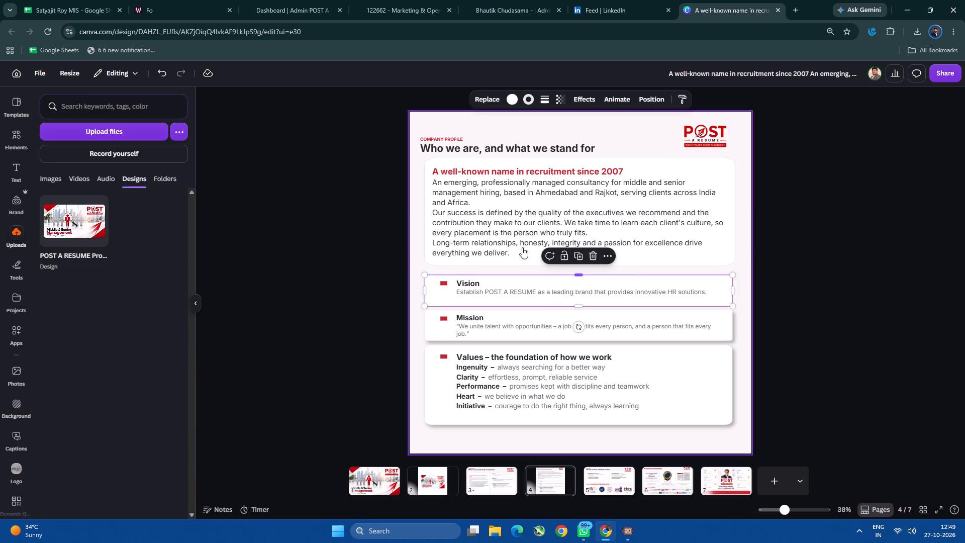
pyautogui.click(593, 101)
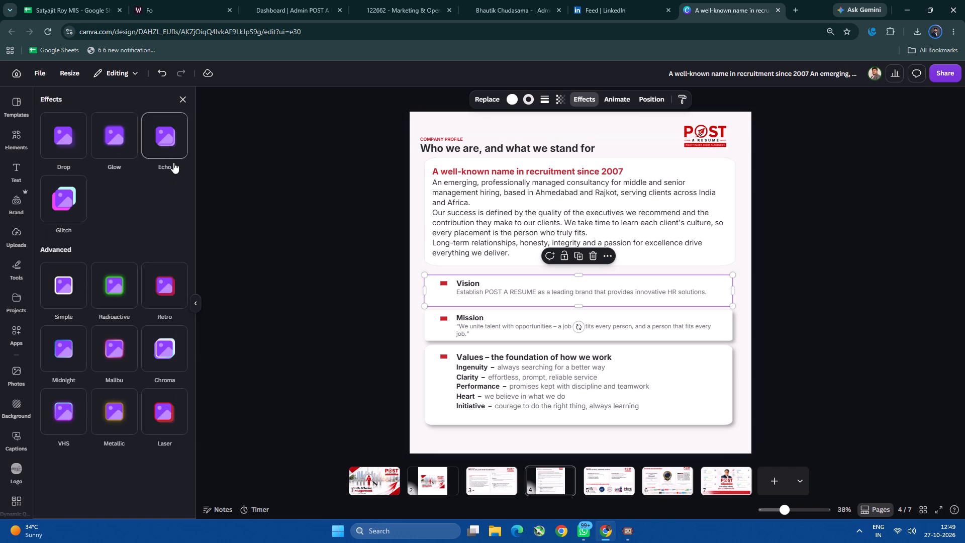
pyautogui.click(71, 134)
# Apply the Drop shadow effect to the white description card behind the company introduction text.
pyautogui.click(496, 232)
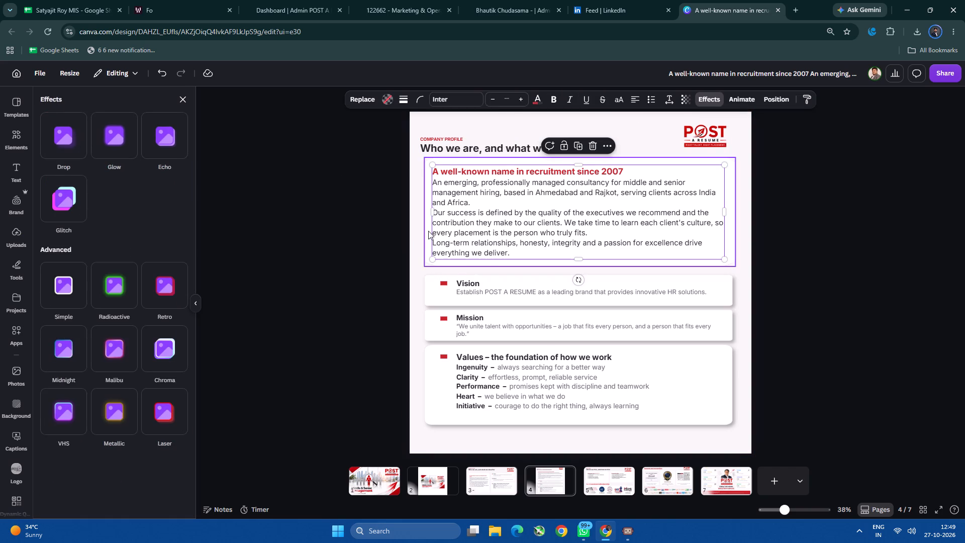
pyautogui.click(428, 231)
pyautogui.click(50, 143)
pyautogui.click(289, 192)
pyautogui.click(289, 195)
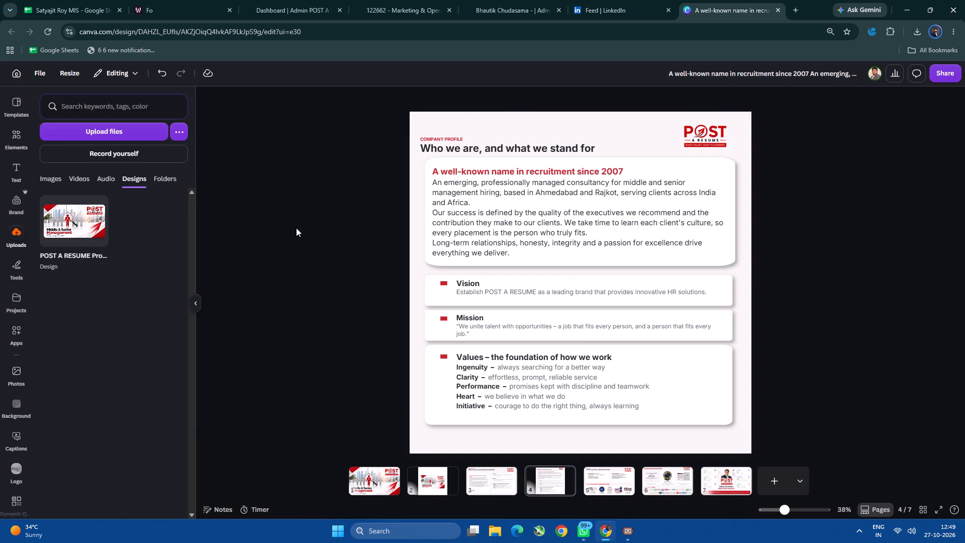
# Shift the Vision text slightly down so it sits nearer the vertical middle of its card.
pyautogui.click(484, 285)
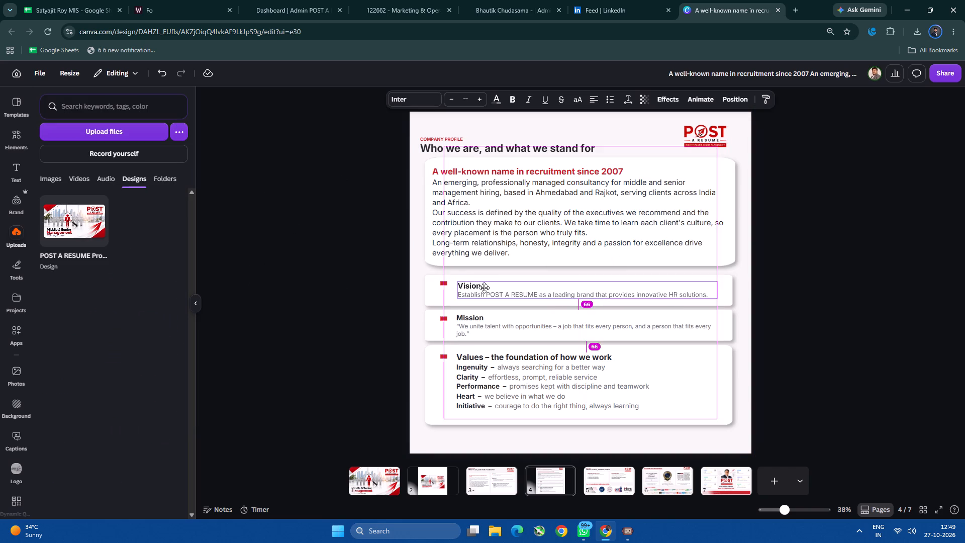
pyautogui.click(511, 330)
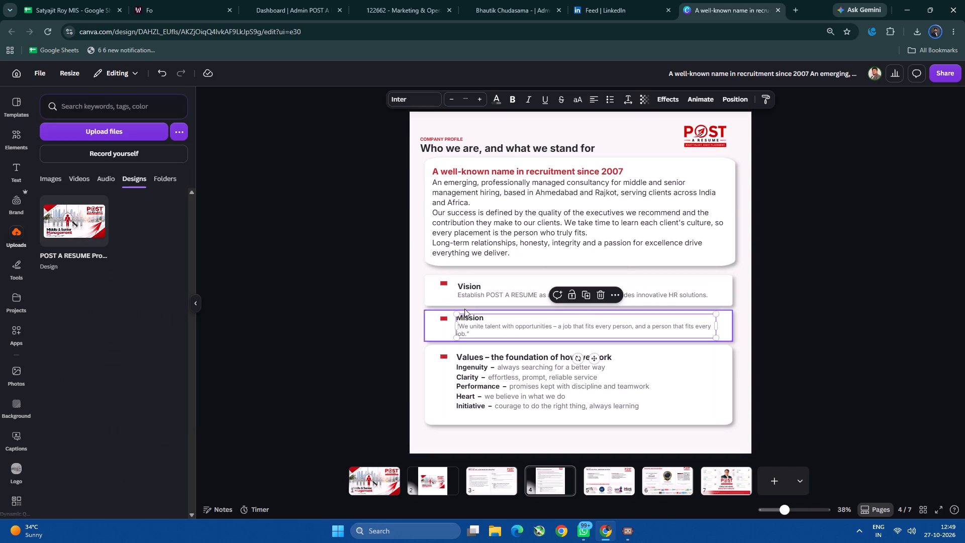
# Move the Vision card's red bullet closer to the Vision heading and level with it.
pyautogui.click(445, 283)
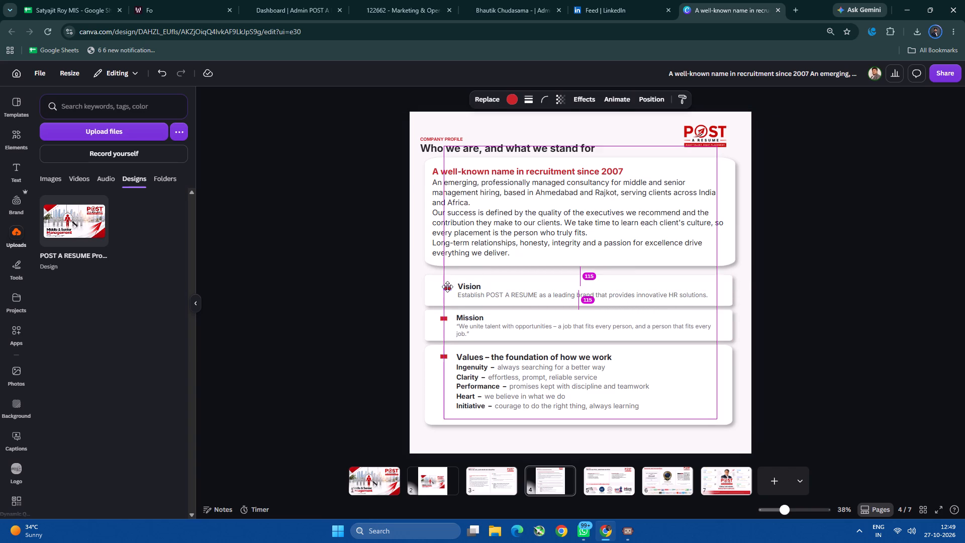
pyautogui.keyDown('ctrl'); pyautogui.scroll(5, 471, 298); pyautogui.keyUp('ctrl')
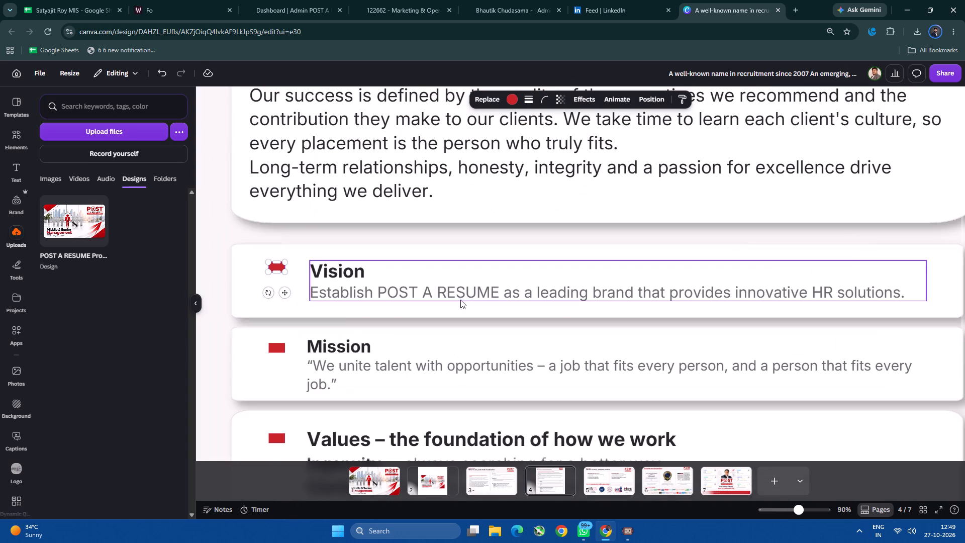
pyautogui.moveTo(277, 266); pyautogui.dragTo(291, 270)
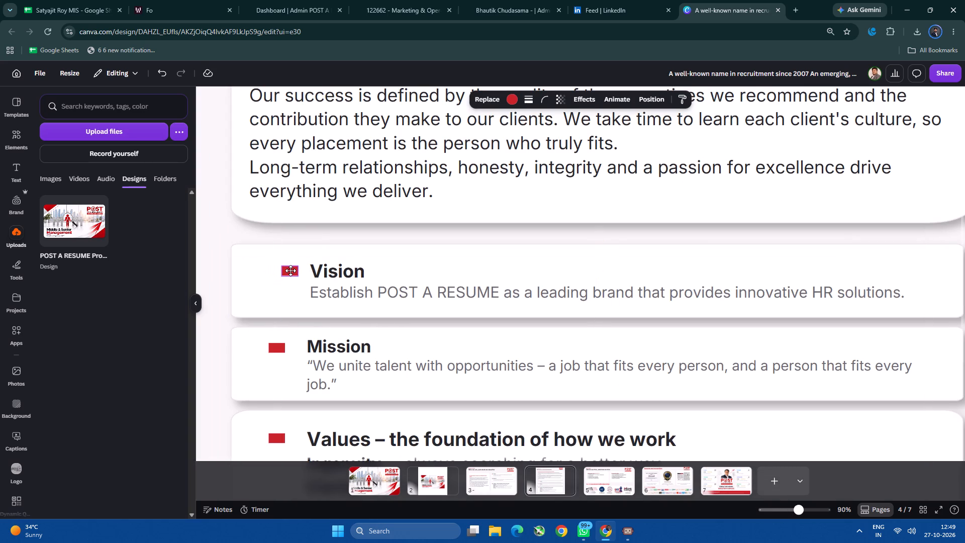
# Move the Vision card's red bullet and text toward the card's left edge and slightly enlarge the text.
pyautogui.moveTo(291, 270); pyautogui.dragTo(293, 271)
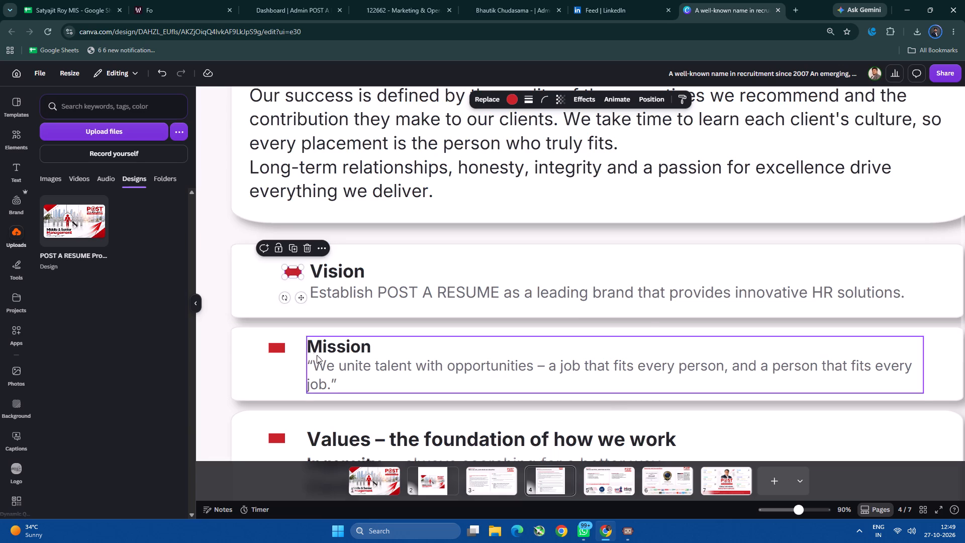
pyautogui.click(320, 357)
pyautogui.moveTo(290, 276); pyautogui.dragTo(242, 264)
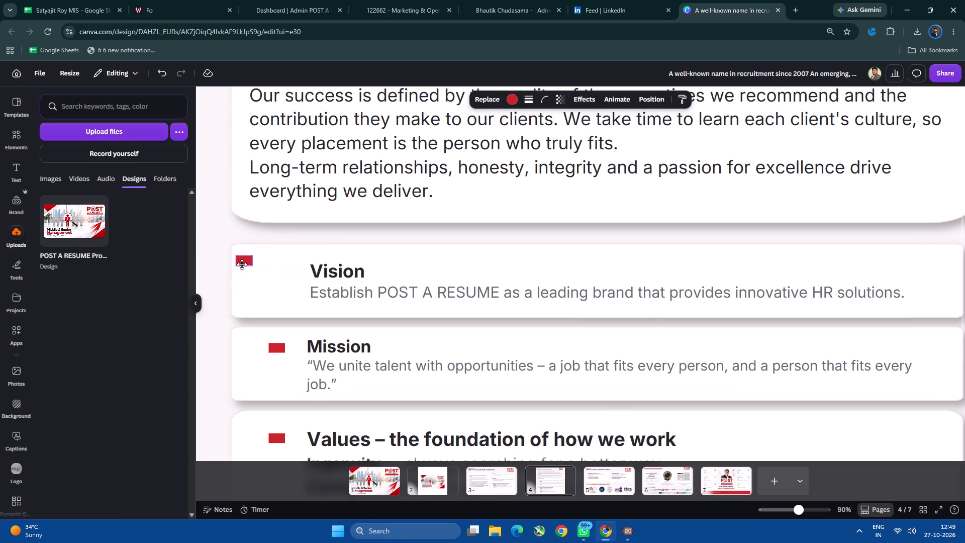
pyautogui.moveTo(242, 264); pyautogui.dragTo(246, 264)
pyautogui.moveTo(335, 284); pyautogui.dragTo(291, 278)
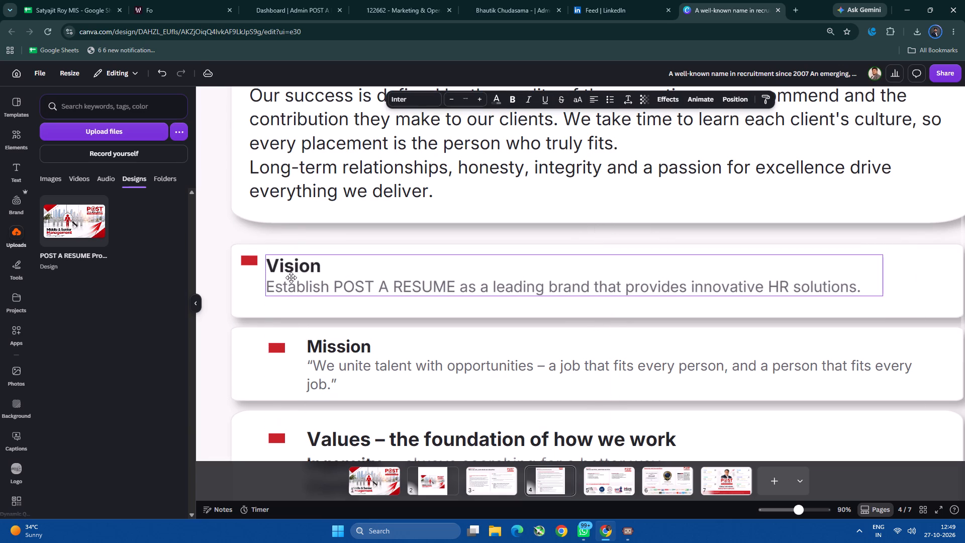
pyautogui.moveTo(291, 278); pyautogui.dragTo(290, 276)
pyautogui.tripleClick(479, 102)
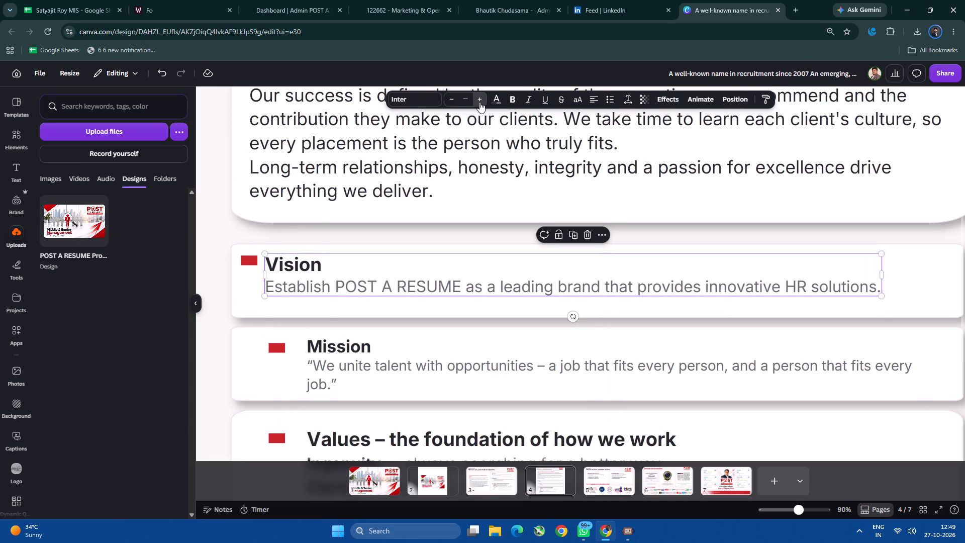
pyautogui.click(447, 101)
pyautogui.click(447, 101)
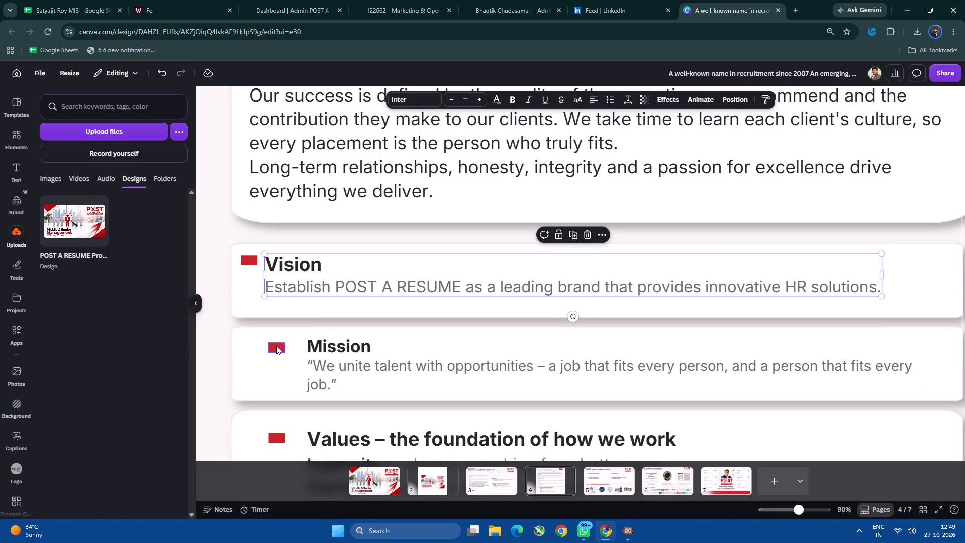
# Move the Mission bullet and text left in line with Vision's, and scale the text up toward the card's right edge.
pyautogui.moveTo(276, 349); pyautogui.dragTo(249, 344)
pyautogui.moveTo(330, 353); pyautogui.dragTo(289, 350)
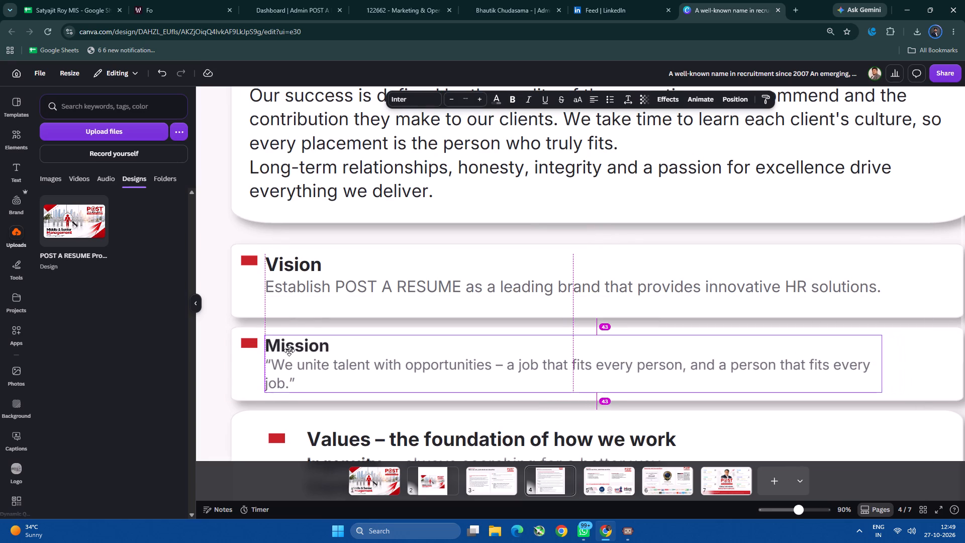
pyautogui.moveTo(289, 350); pyautogui.dragTo(289, 349)
pyautogui.moveTo(881, 389); pyautogui.dragTo(894, 390)
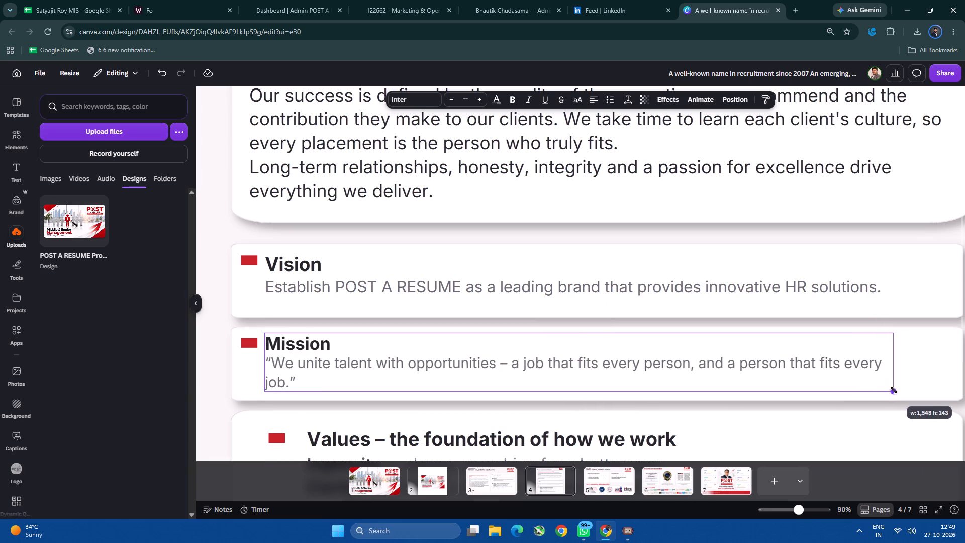
pyautogui.moveTo(894, 390); pyautogui.dragTo(924, 393)
# Scale the Vision text up until it nearly reaches the card's right edge.
pyautogui.click(568, 283)
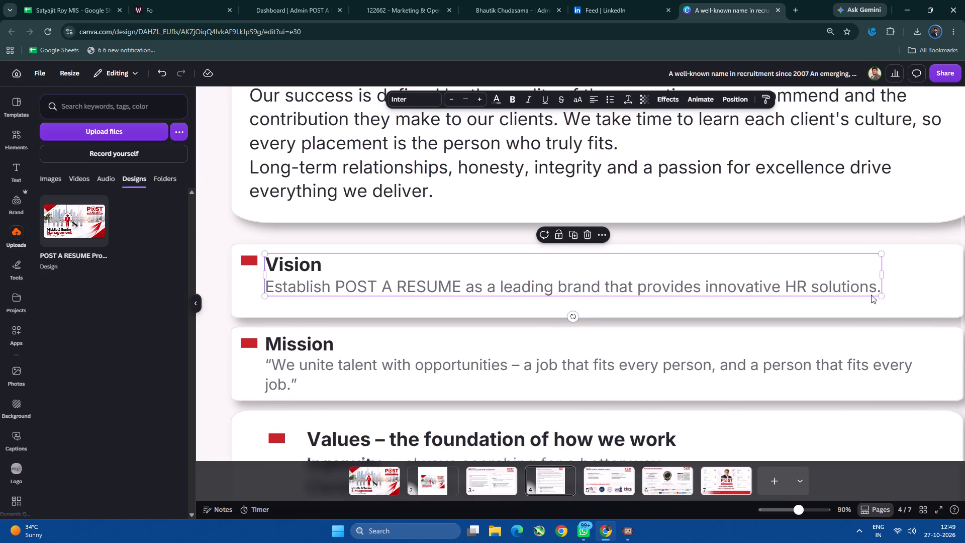
pyautogui.moveTo(883, 295); pyautogui.dragTo(959, 323)
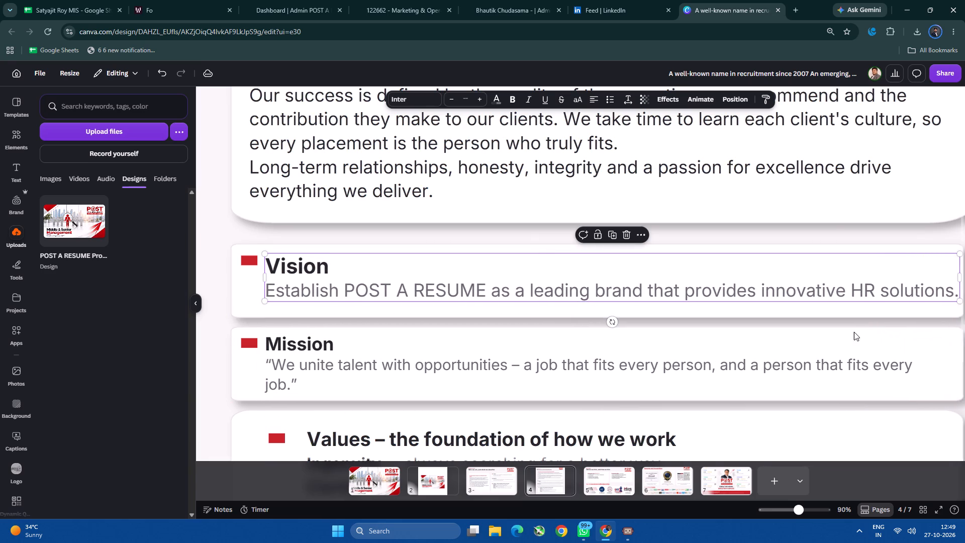
# Move the Values bullet and text left in line with the cards above, and scale the text up to the card's width.
pyautogui.scroll(-2, 760, 334)
pyautogui.moveTo(449, 314); pyautogui.dragTo(433, 317)
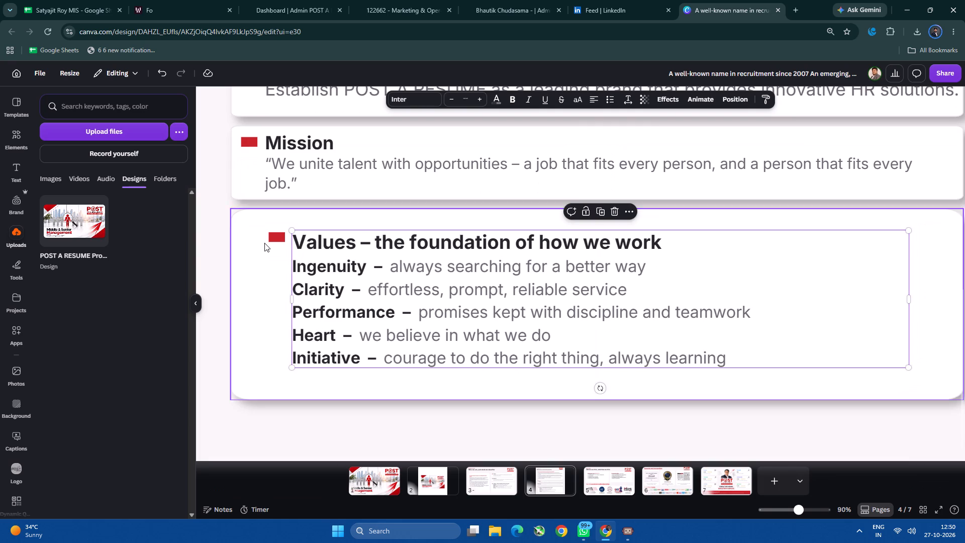
pyautogui.moveTo(274, 238); pyautogui.dragTo(247, 228)
pyautogui.moveTo(341, 292); pyautogui.dragTo(318, 278)
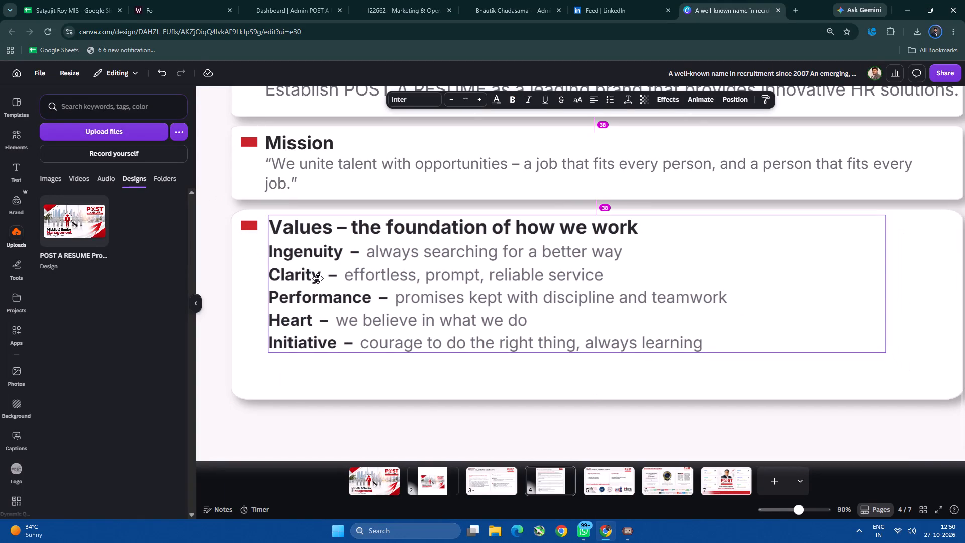
pyautogui.moveTo(318, 278); pyautogui.dragTo(316, 278)
pyautogui.moveTo(882, 354); pyautogui.dragTo(912, 372)
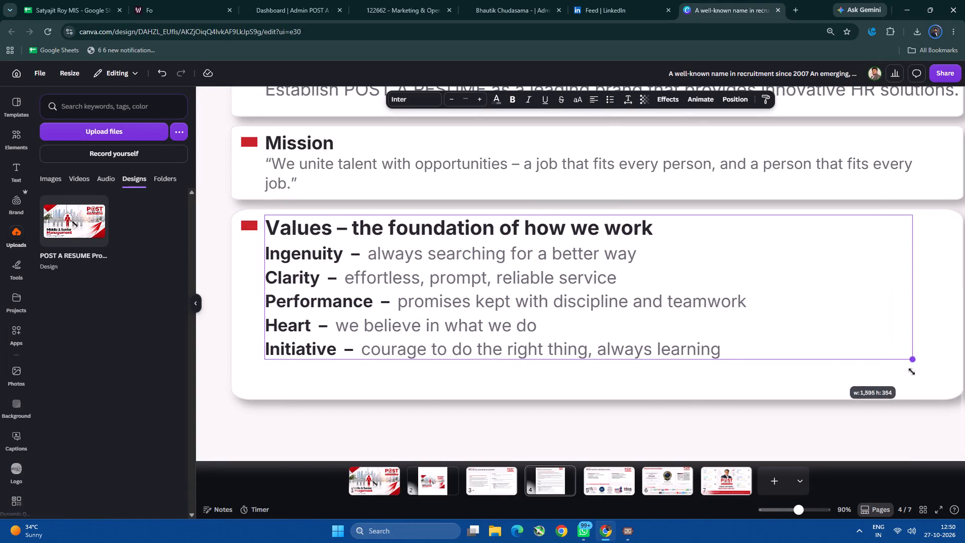
pyautogui.moveTo(912, 372); pyautogui.dragTo(962, 409)
pyautogui.click(773, 428)
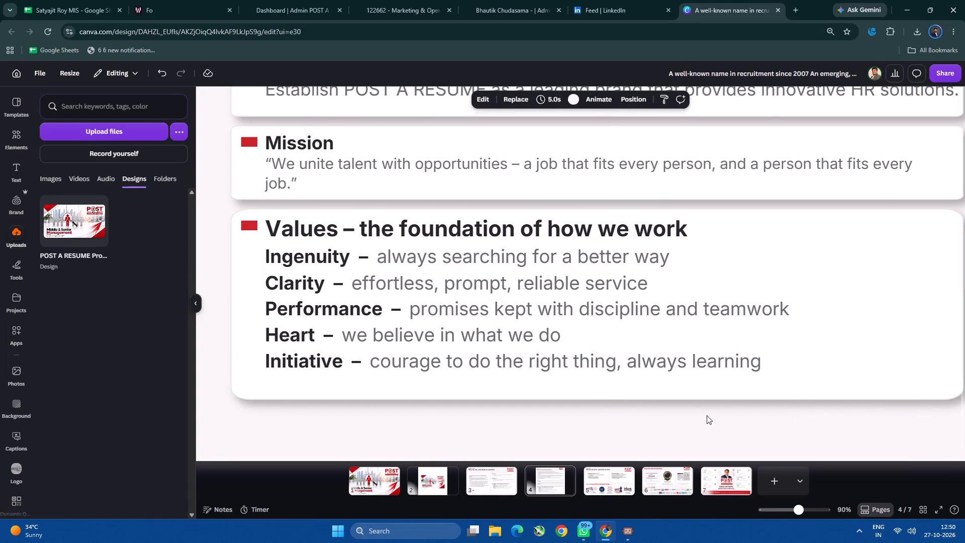
# Lower the Vision card's red bullet slightly so it is level with the Vision heading.
pyautogui.keyDown('ctrl'); pyautogui.scroll(-5, 707, 415); pyautogui.keyUp('ctrl')
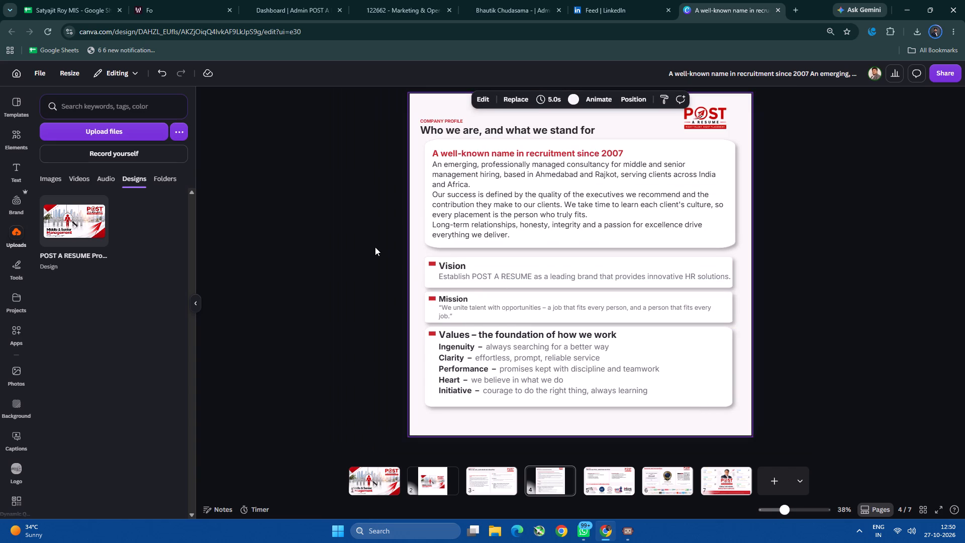
pyautogui.keyDown('ctrl'); pyautogui.scroll(-1, 460, 280); pyautogui.keyUp('ctrl')
pyautogui.keyDown('ctrl'); pyautogui.scroll(6, 460, 280); pyautogui.keyUp('ctrl')
pyautogui.moveTo(248, 253); pyautogui.dragTo(249, 253)
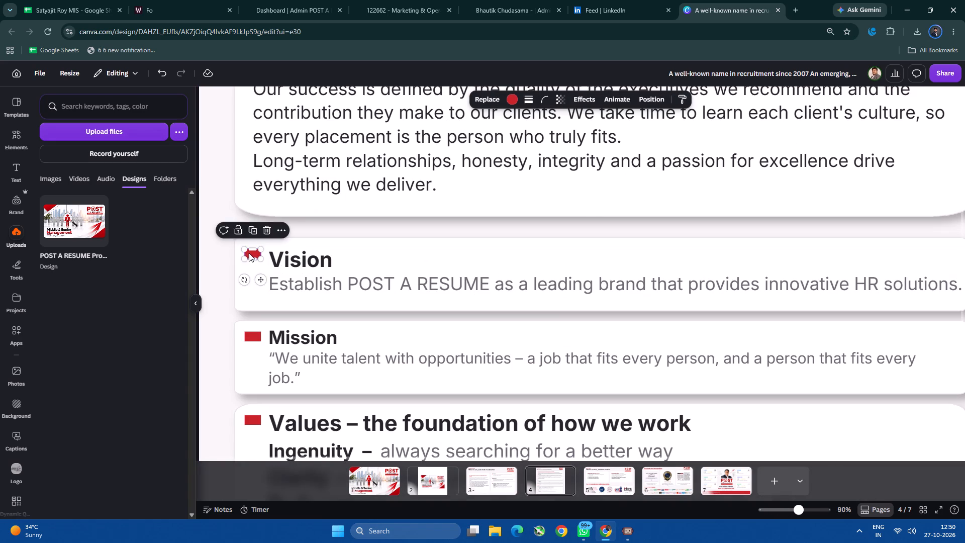
pyautogui.moveTo(249, 253); pyautogui.dragTo(249, 259)
pyautogui.click(214, 240)
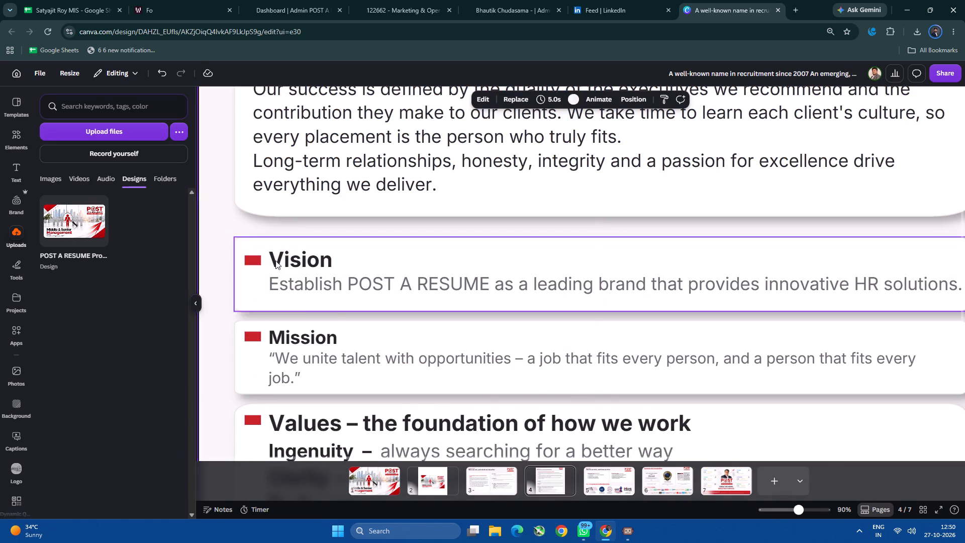
# Move the "Who we are, and what we stand for" heading block up level with the logo and enlarge its text.
pyautogui.keyDown('ctrl'); pyautogui.scroll(-5, 275, 260); pyautogui.keyUp('ctrl')
pyautogui.click(303, 254)
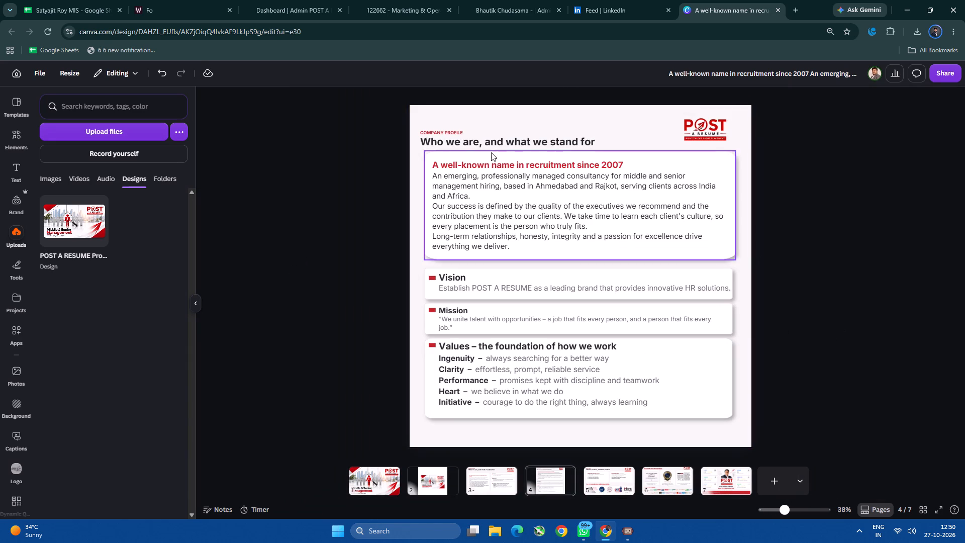
pyautogui.moveTo(445, 135); pyautogui.dragTo(445, 130)
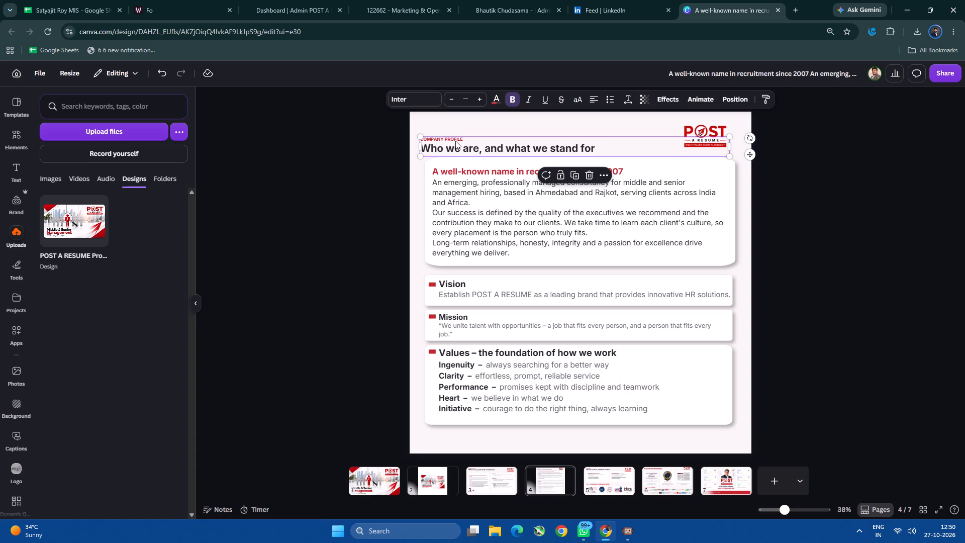
pyautogui.moveTo(455, 141); pyautogui.dragTo(453, 135)
pyautogui.moveTo(453, 136); pyautogui.dragTo(455, 129)
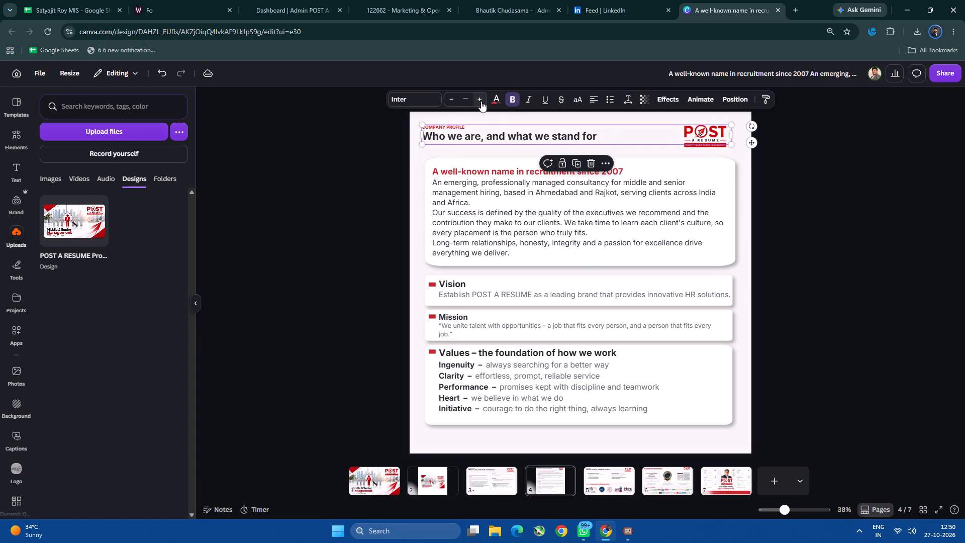
pyautogui.tripleClick(481, 101)
pyautogui.tripleClick(481, 101)
pyautogui.tripleClick(481, 100)
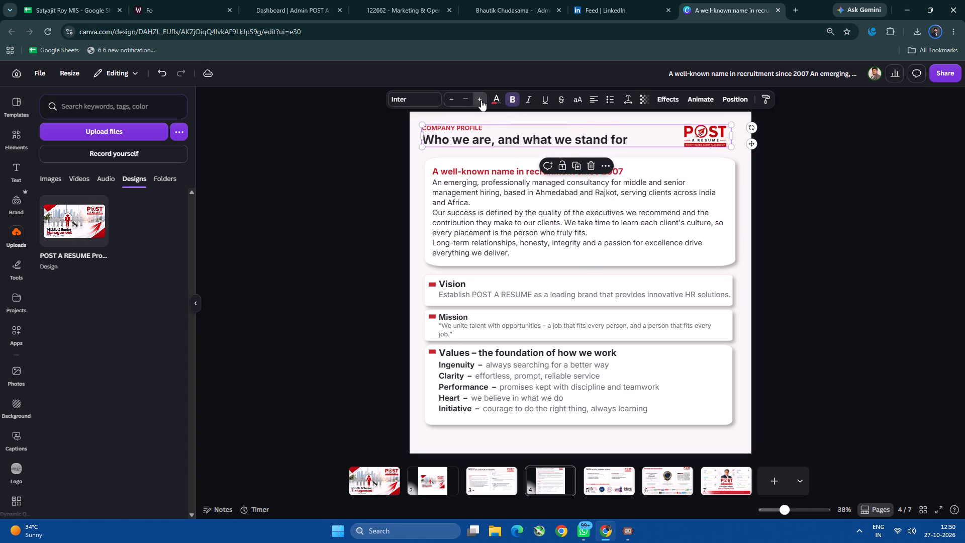
pyautogui.click(481, 100)
pyautogui.click(308, 190)
pyautogui.click(489, 138)
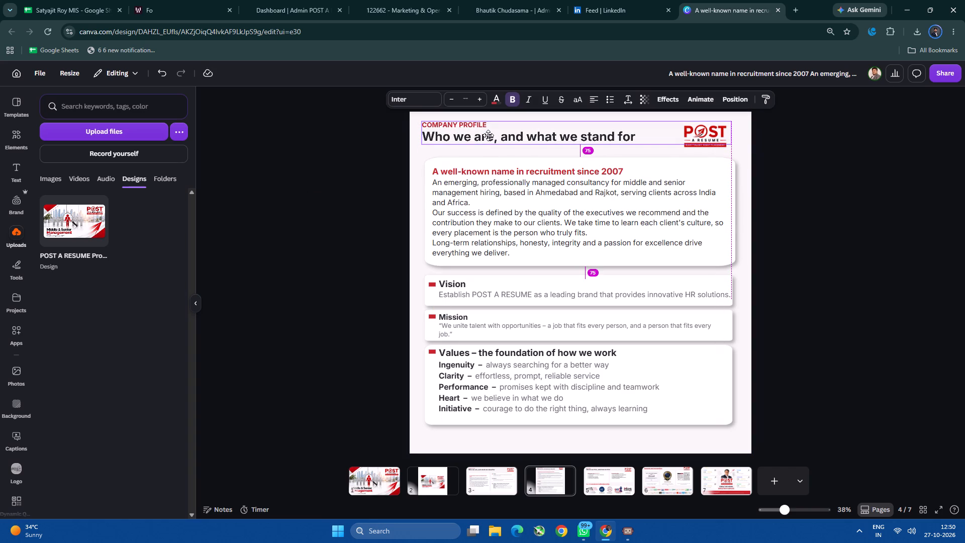
pyautogui.click(897, 217)
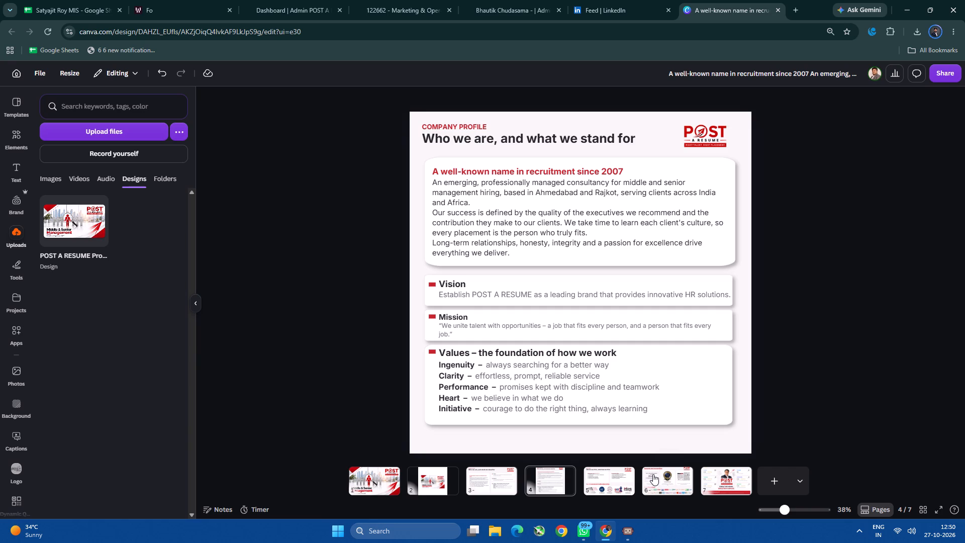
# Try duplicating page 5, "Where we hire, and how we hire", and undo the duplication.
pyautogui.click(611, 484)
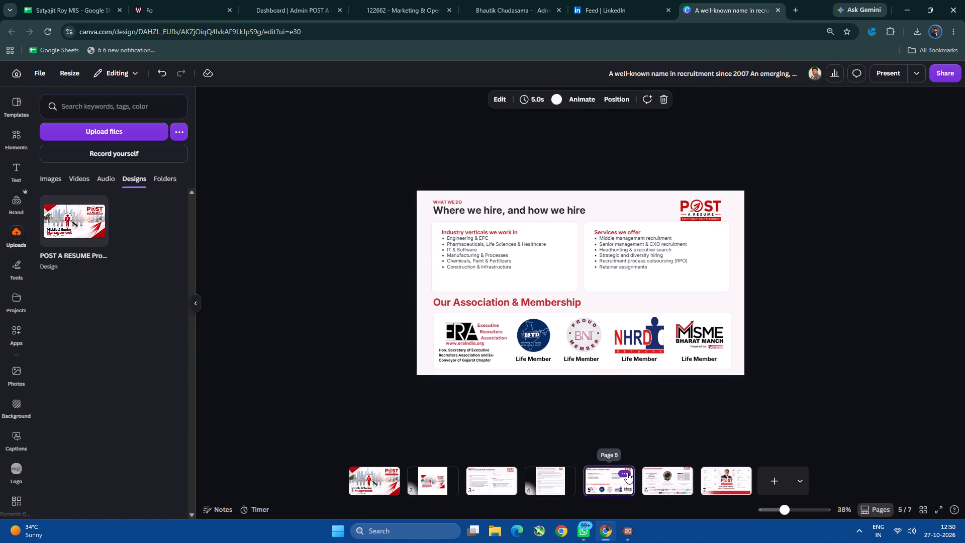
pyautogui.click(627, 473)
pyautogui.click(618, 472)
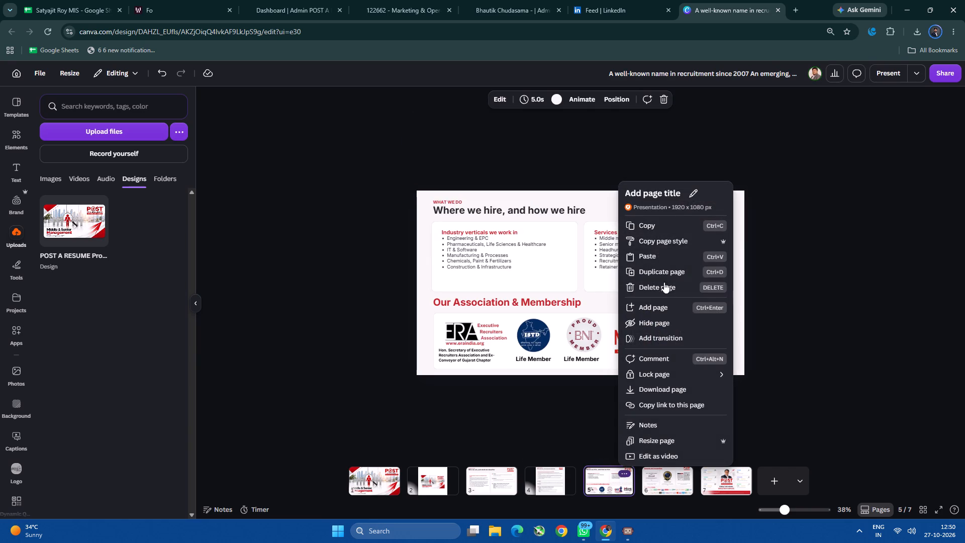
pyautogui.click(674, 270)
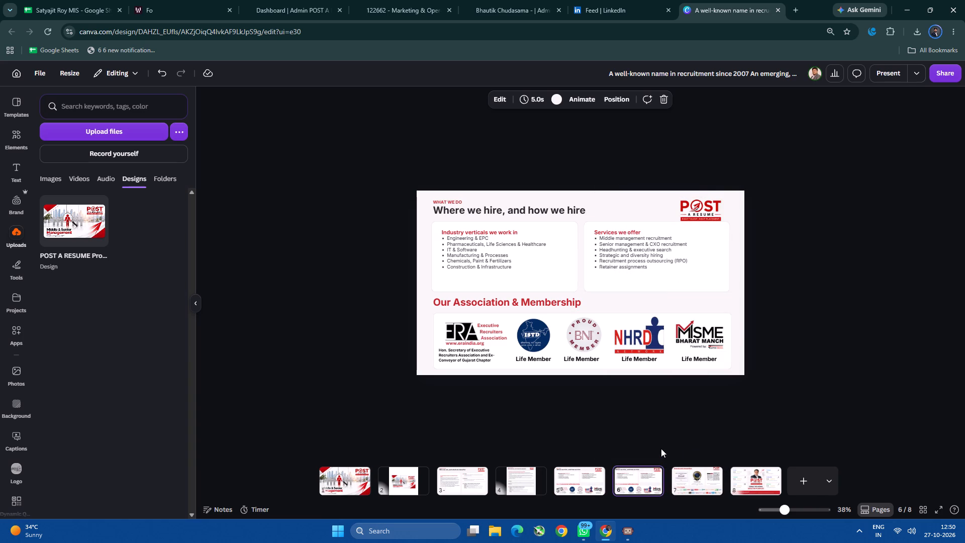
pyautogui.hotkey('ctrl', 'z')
# Create a resized copy of page 5, "Where we hire, and how we hire", in the square custom size.
pyautogui.click(629, 470)
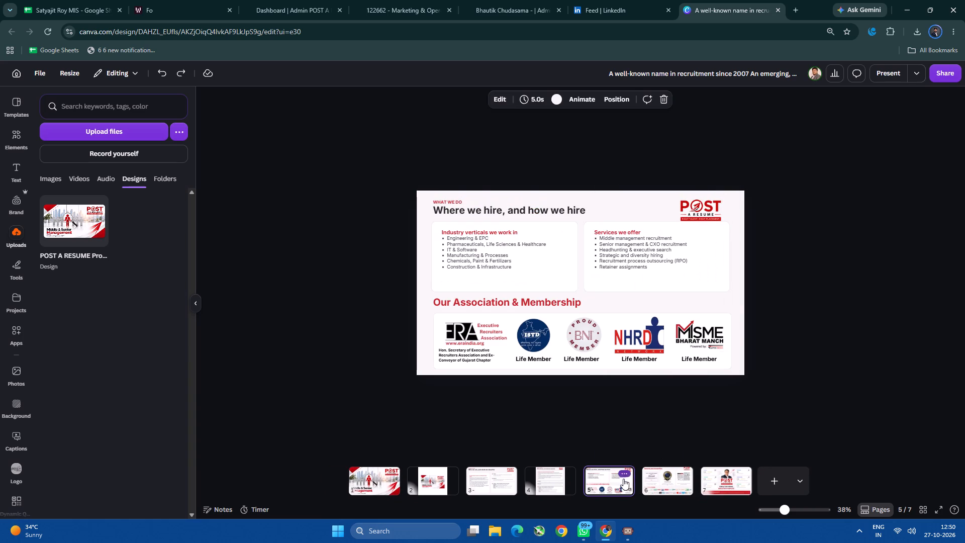
pyautogui.click(623, 479)
pyautogui.click(623, 474)
pyautogui.click(664, 436)
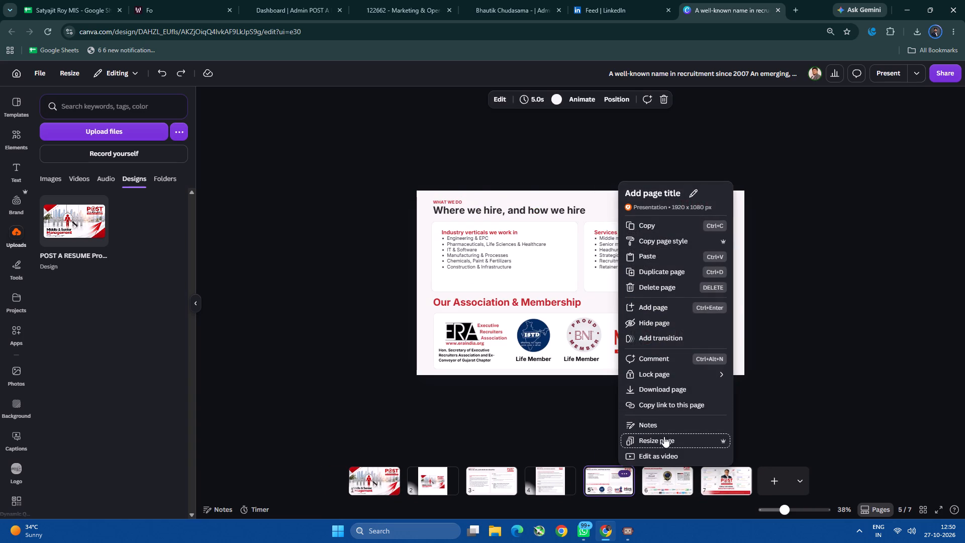
pyautogui.scroll(-2, 679, 406)
pyautogui.click(685, 335)
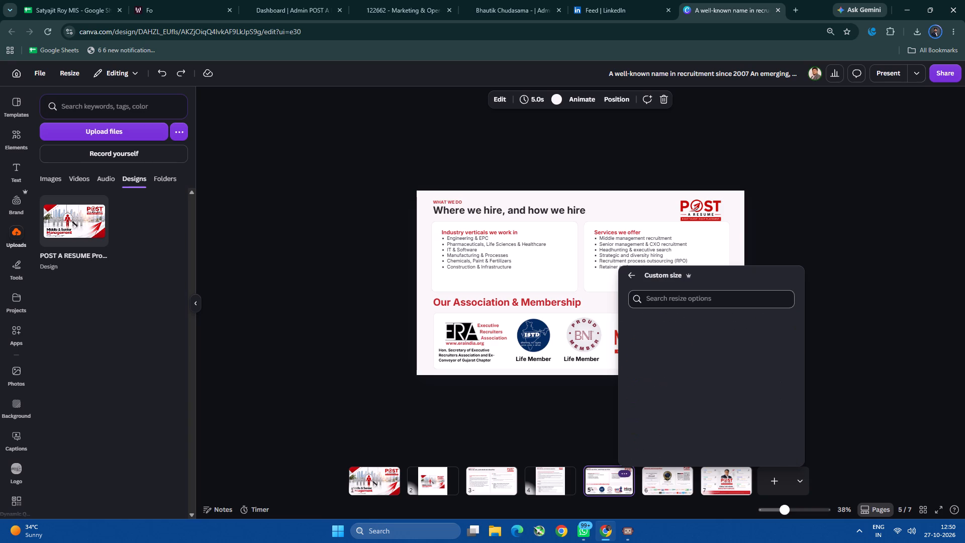
pyautogui.click(700, 446)
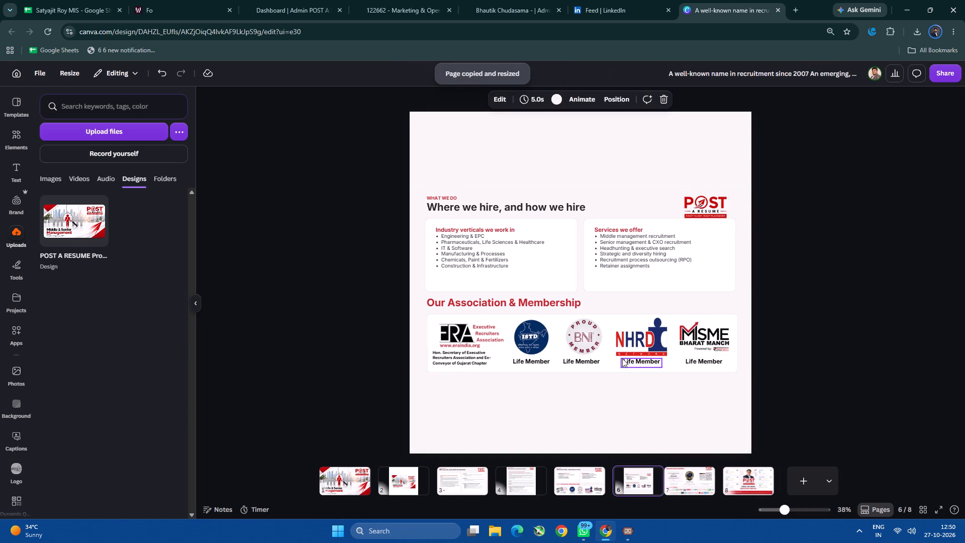
# Move the logo to the square page's top-right corner and the "Where we hire, and how we hire" heading to its top-left.
pyautogui.moveTo(709, 207); pyautogui.dragTo(725, 132)
pyautogui.moveTo(505, 203); pyautogui.dragTo(499, 126)
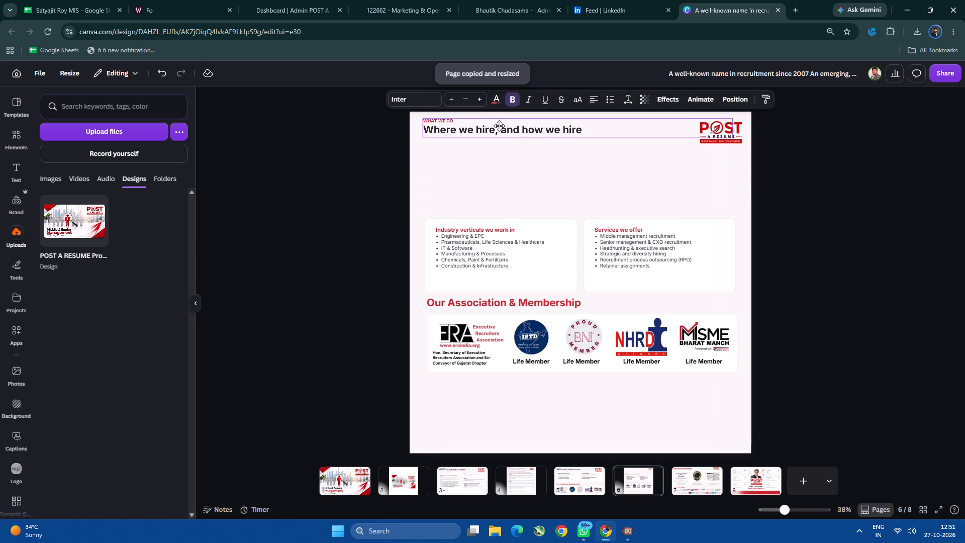
pyautogui.moveTo(499, 126); pyautogui.dragTo(497, 129)
# Enlarge the "WHAT WE DO" heading block's text and position it level with the logo.
pyautogui.tripleClick(482, 102)
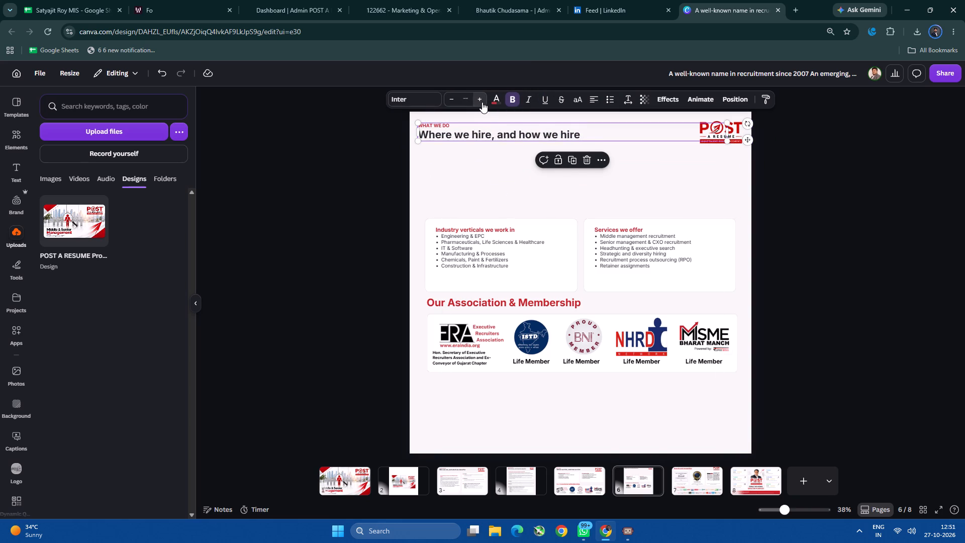
pyautogui.tripleClick(482, 102)
pyautogui.tripleClick(482, 102)
pyautogui.tripleClick(482, 102)
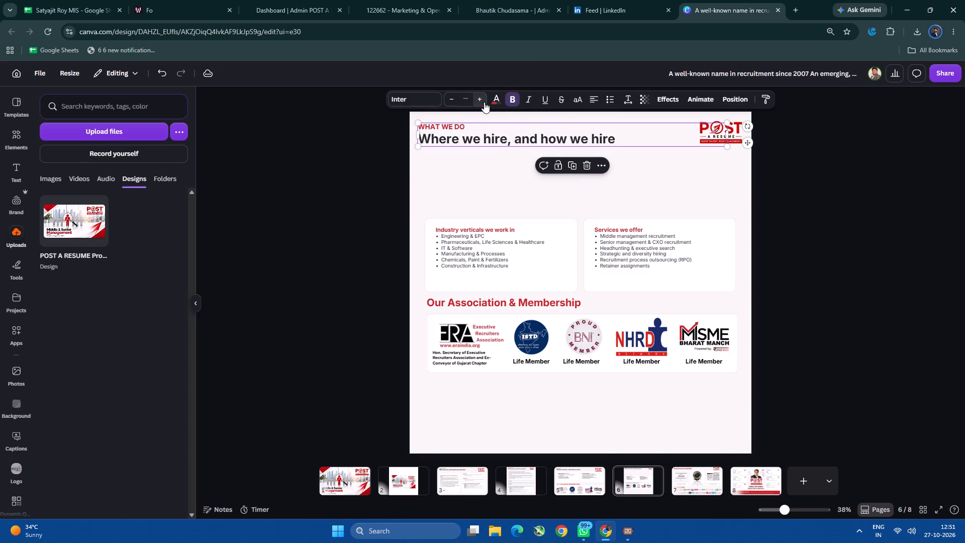
pyautogui.click(625, 136)
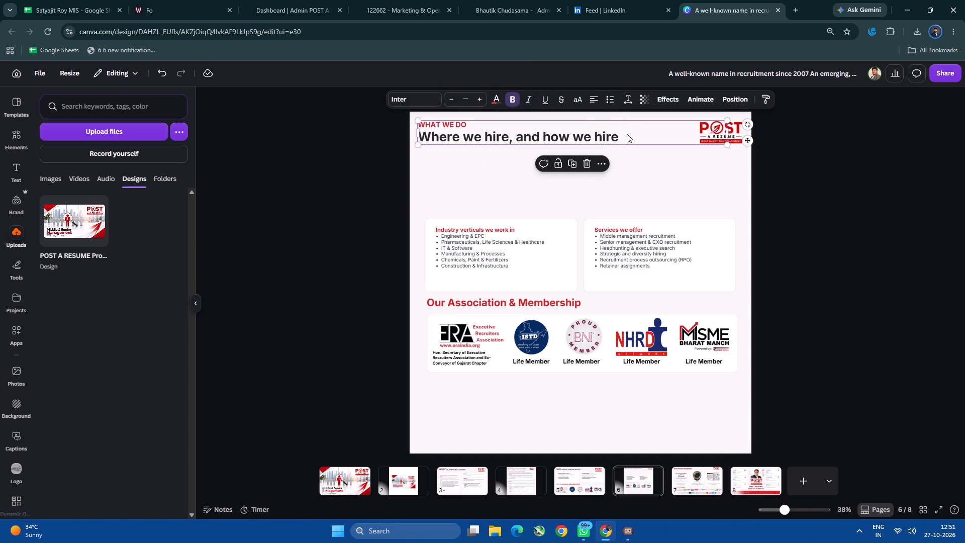
pyautogui.click(637, 156)
# Move the "Industry verticals we work in" and "Services we offer" cards up beneath the heading and enlarge their text.
pyautogui.moveTo(446, 196); pyautogui.dragTo(708, 282)
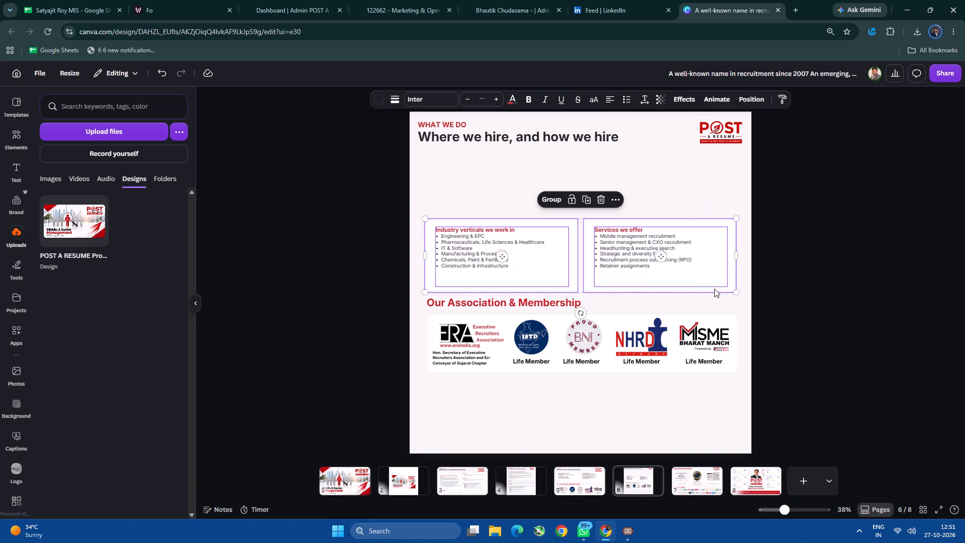
pyautogui.moveTo(710, 271); pyautogui.dragTo(711, 217)
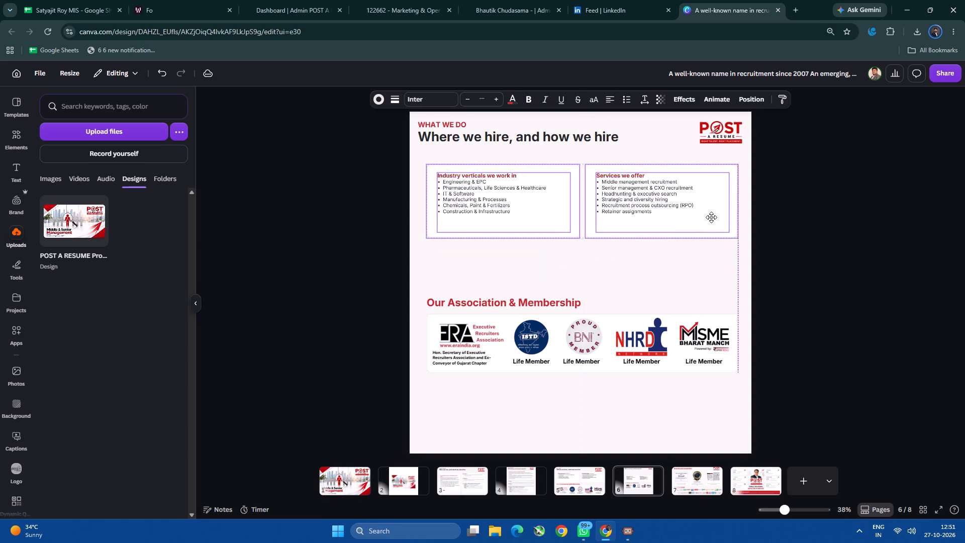
pyautogui.moveTo(711, 217); pyautogui.dragTo(709, 217)
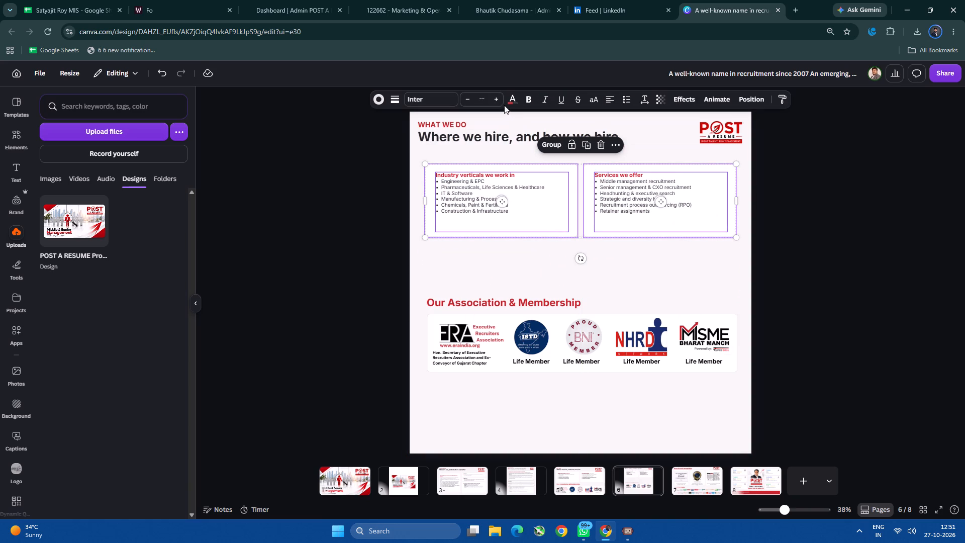
pyautogui.tripleClick(500, 97)
pyautogui.tripleClick(499, 97)
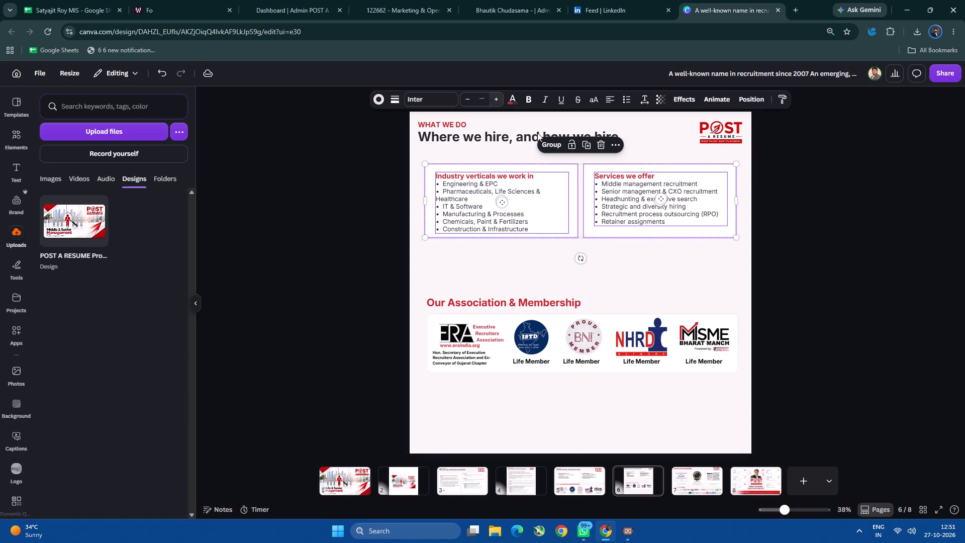
pyautogui.click(812, 249)
# Move the "Our Association & Membership" heading and its logo panel up to sit just below the two cards, aligned with their edges.
pyautogui.moveTo(435, 268); pyautogui.dragTo(470, 305)
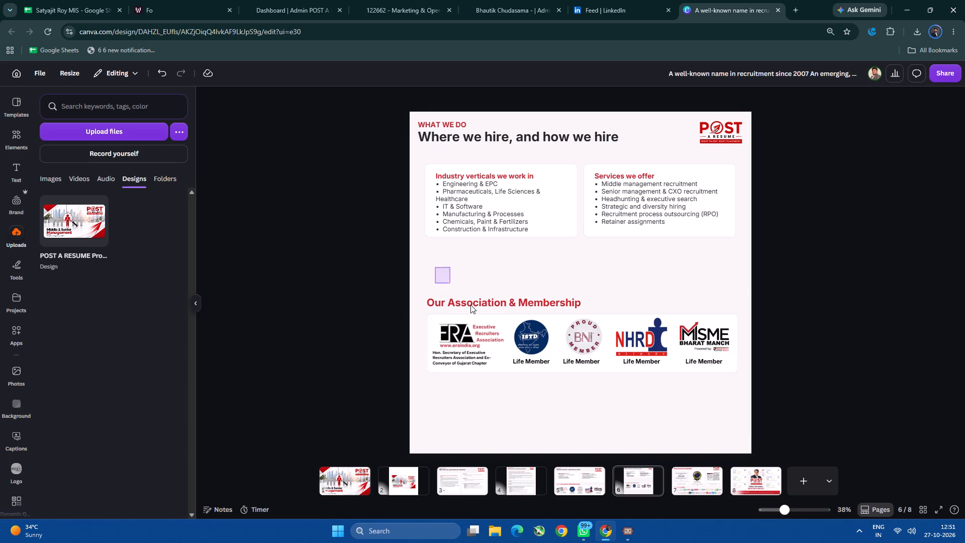
pyautogui.moveTo(470, 305); pyautogui.dragTo(705, 436)
pyautogui.moveTo(688, 303); pyautogui.dragTo(687, 282)
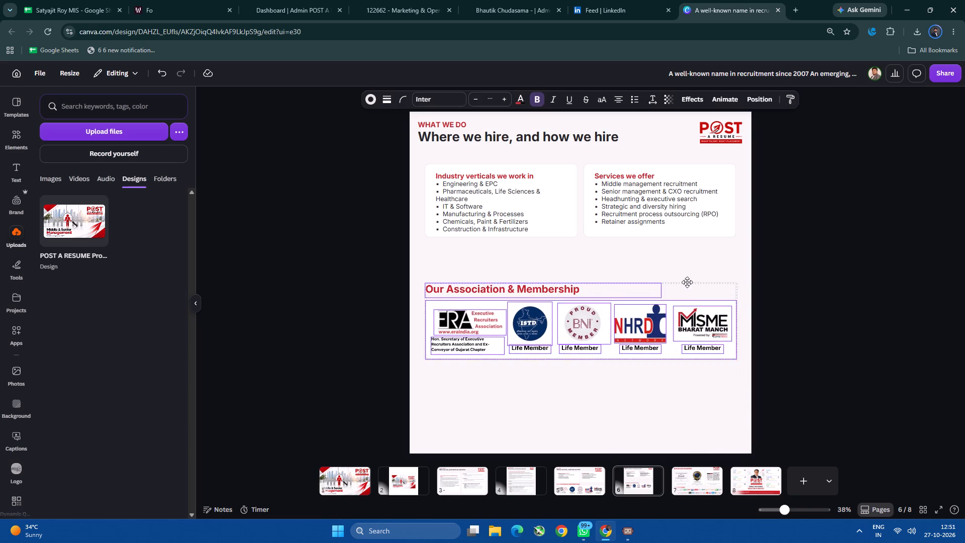
pyautogui.moveTo(687, 282); pyautogui.dragTo(687, 253)
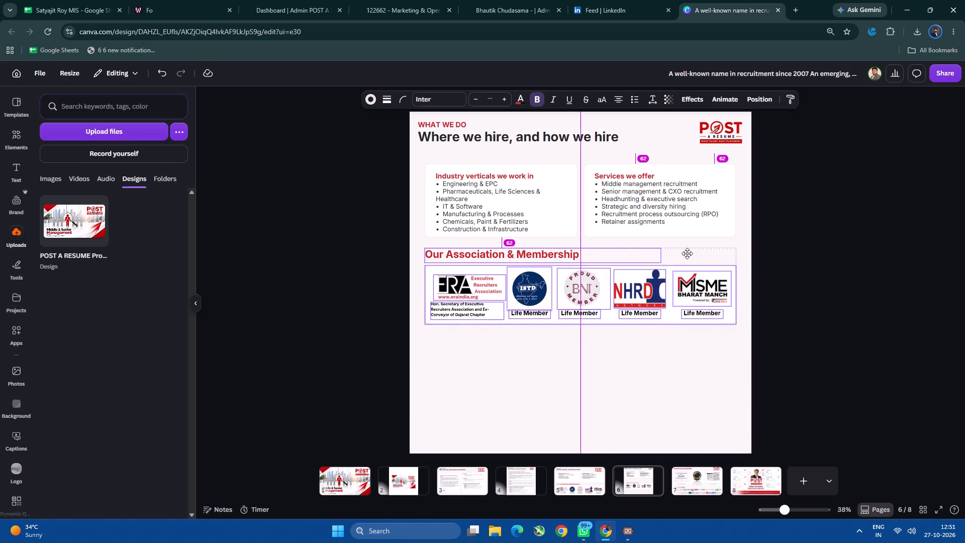
pyautogui.moveTo(687, 253); pyautogui.dragTo(686, 253)
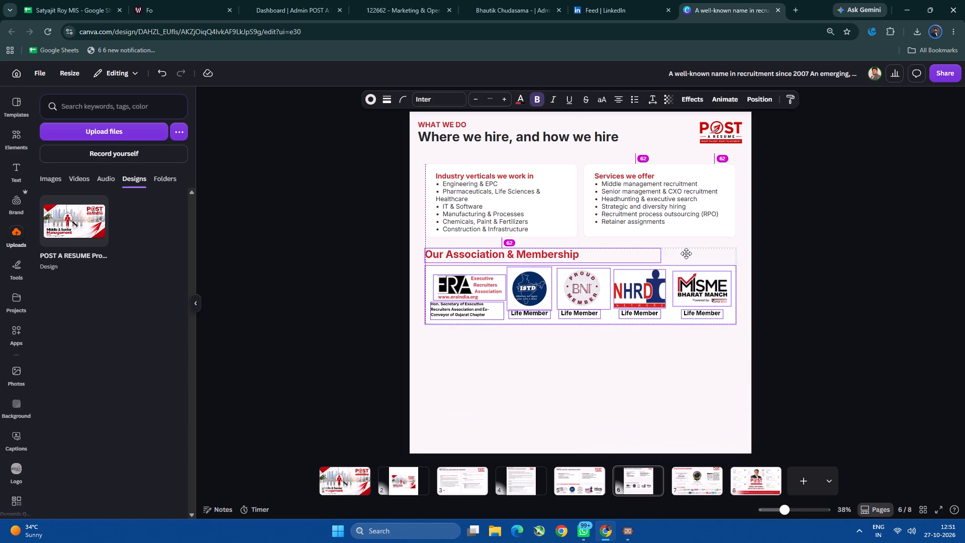
pyautogui.moveTo(686, 253); pyautogui.dragTo(687, 253)
pyautogui.click(801, 289)
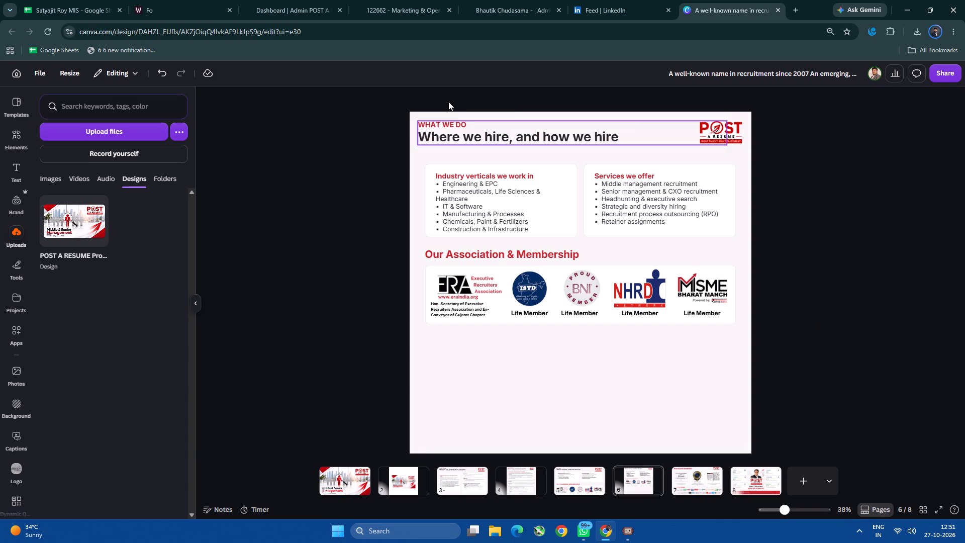
# Shift the "Where we hire, and how we hire" heading block slightly down and inward, closer to the cards' left edge.
pyautogui.moveTo(459, 122); pyautogui.dragTo(464, 131)
pyautogui.click(889, 221)
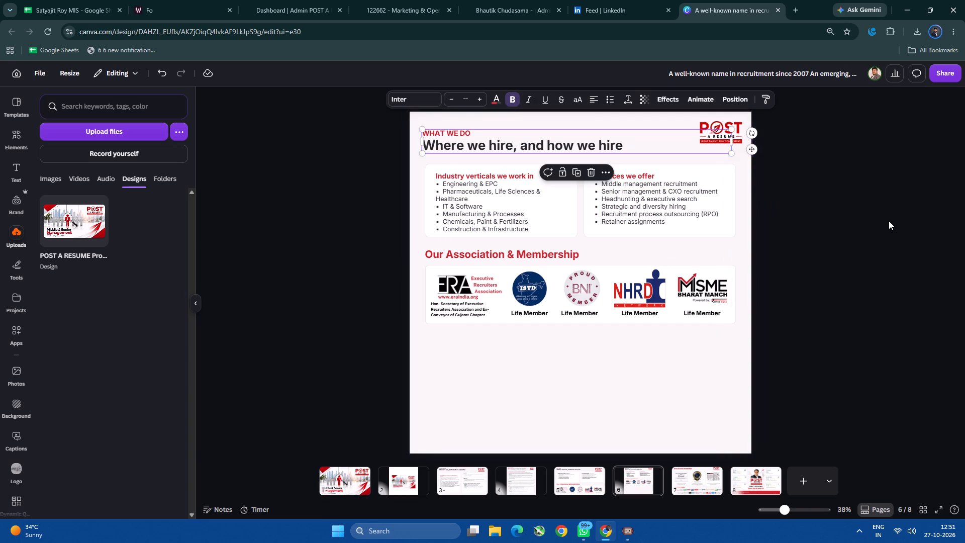
# Copy the "Few of Our Clients" heading and both client logo strips from page 7 to page 6, below the association panel.
pyautogui.click(699, 488)
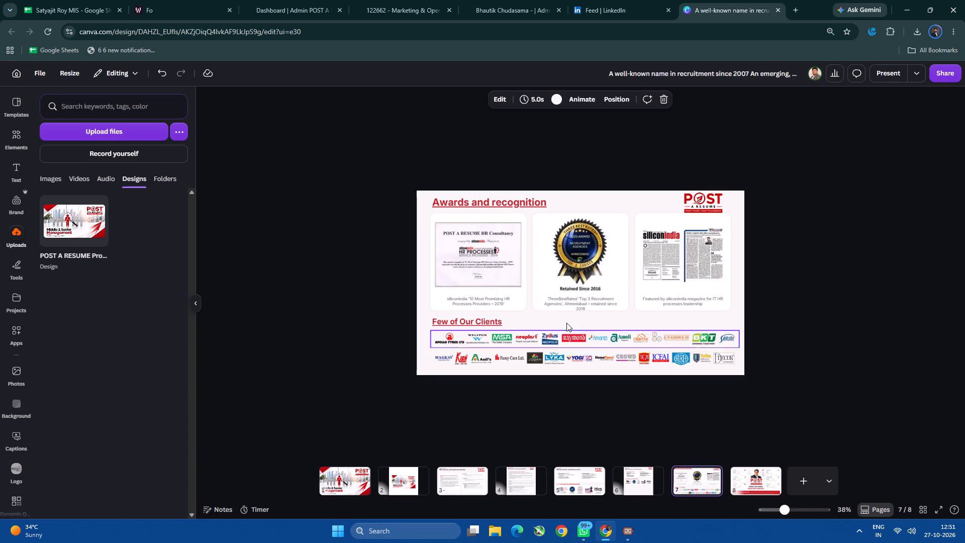
pyautogui.moveTo(425, 317); pyautogui.dragTo(549, 369)
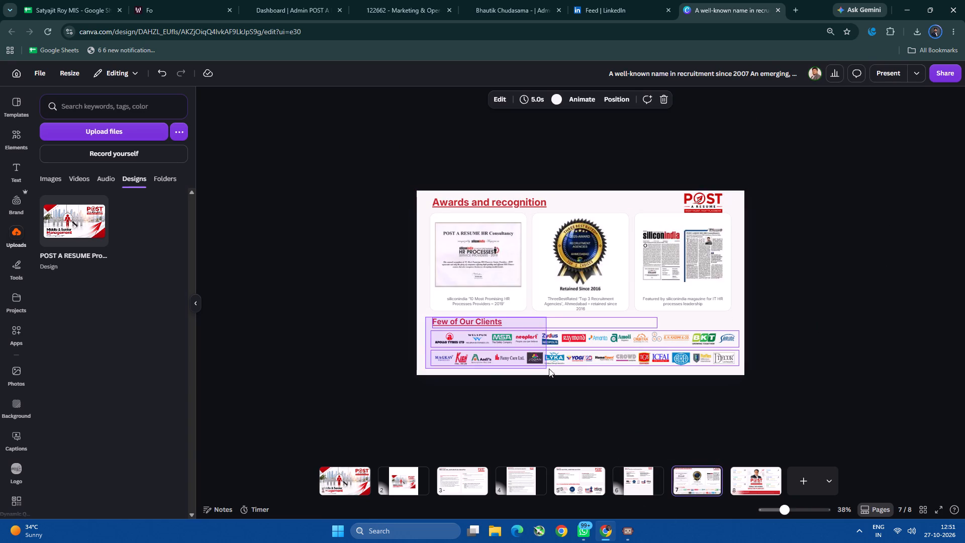
pyautogui.moveTo(549, 369); pyautogui.dragTo(556, 370)
pyautogui.hotkey('ctrl', 'c')
pyautogui.click(632, 484)
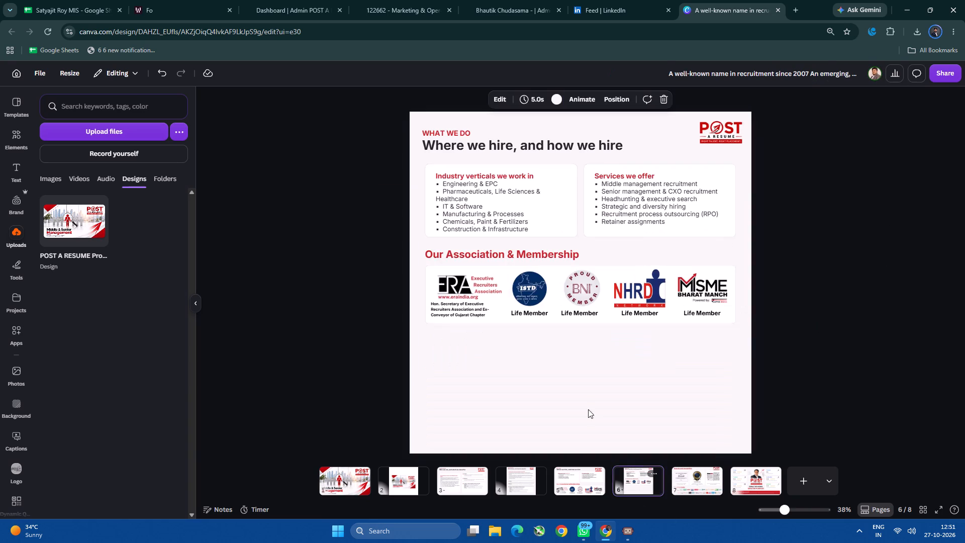
pyautogui.hotkey('ctrl', 'v')
pyautogui.moveTo(583, 243); pyautogui.dragTo(584, 330)
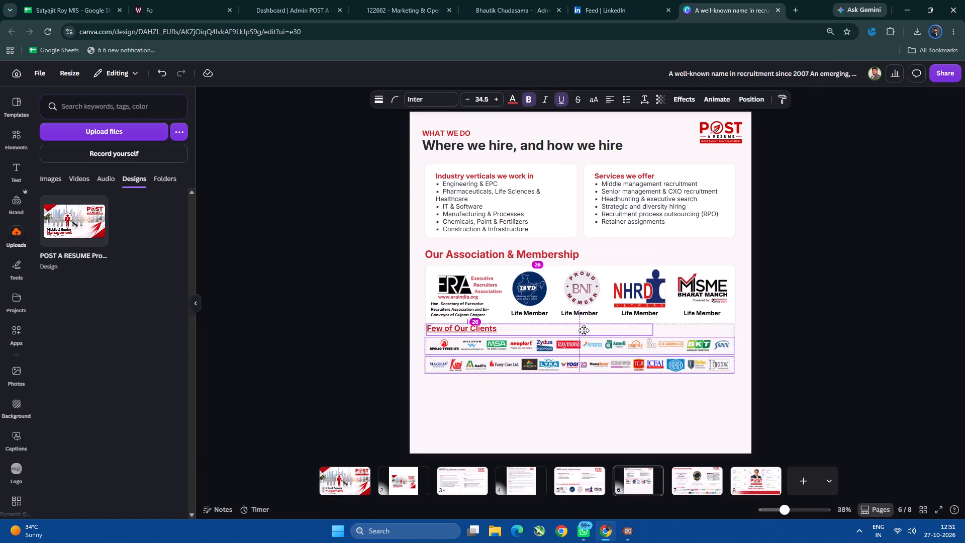
pyautogui.moveTo(584, 330); pyautogui.dragTo(583, 343)
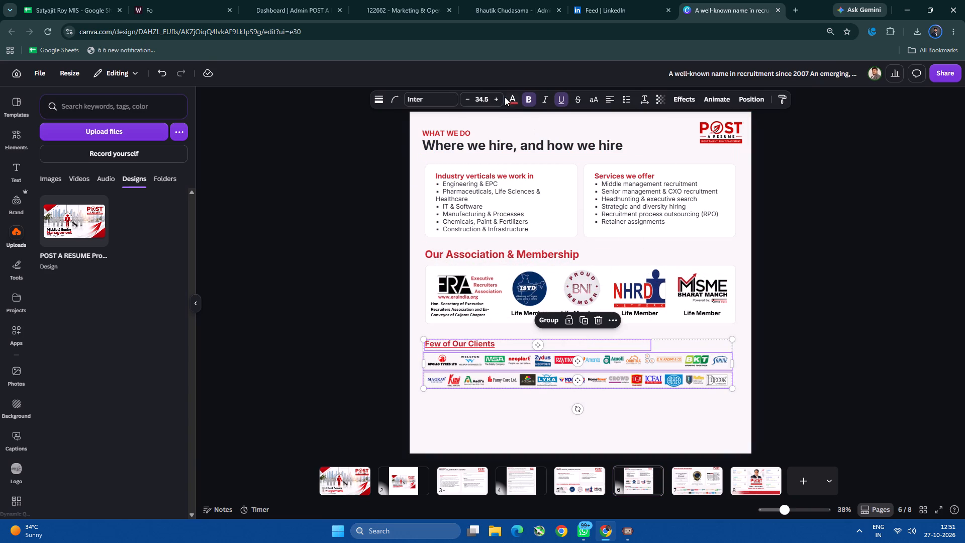
# Enlarge the "Few of Our Clients" heading text on page 6.
pyautogui.tripleClick(496, 96)
pyautogui.tripleClick(496, 96)
pyautogui.tripleClick(496, 96)
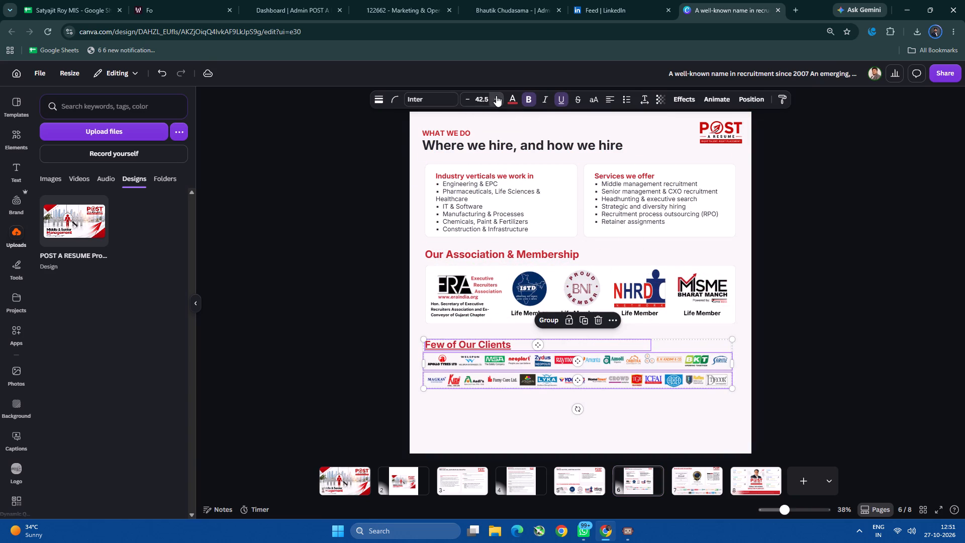
pyautogui.click(540, 433)
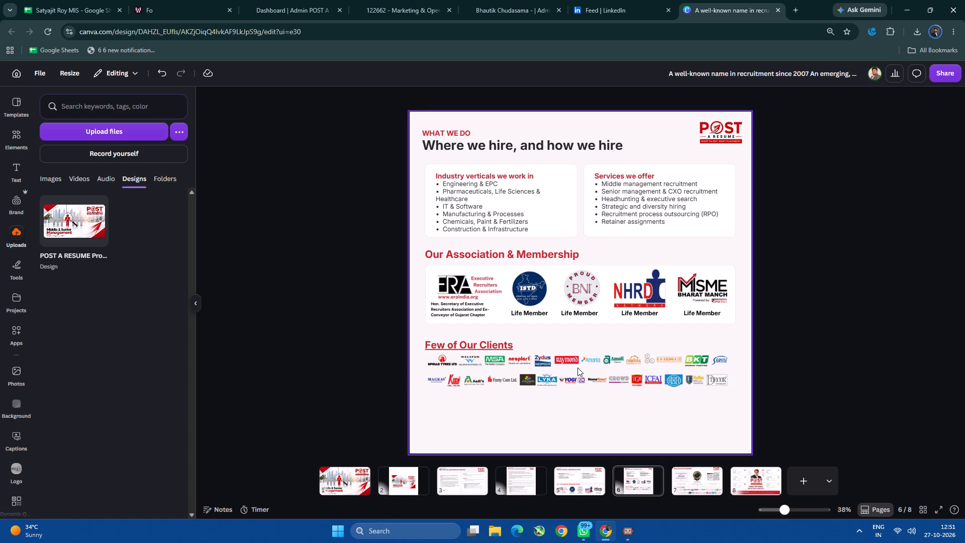
pyautogui.click(542, 415)
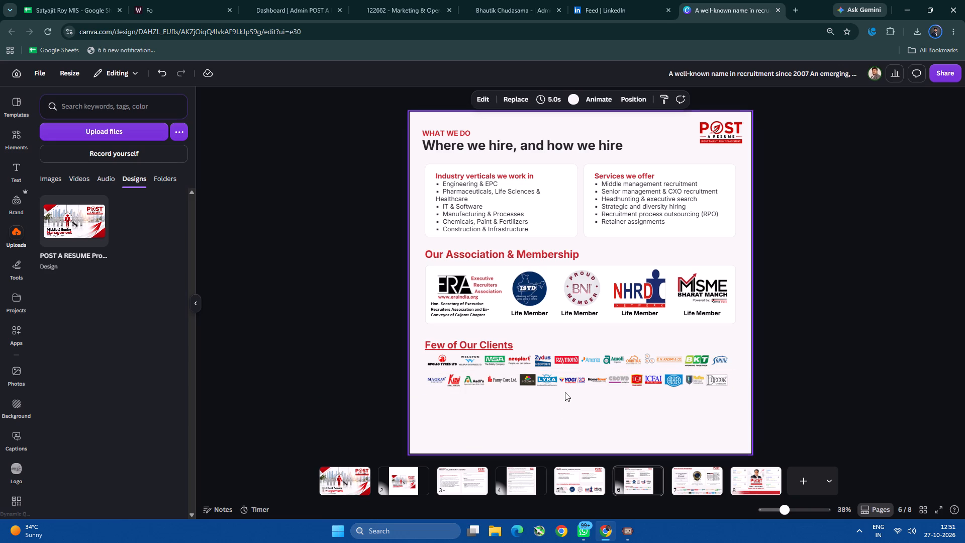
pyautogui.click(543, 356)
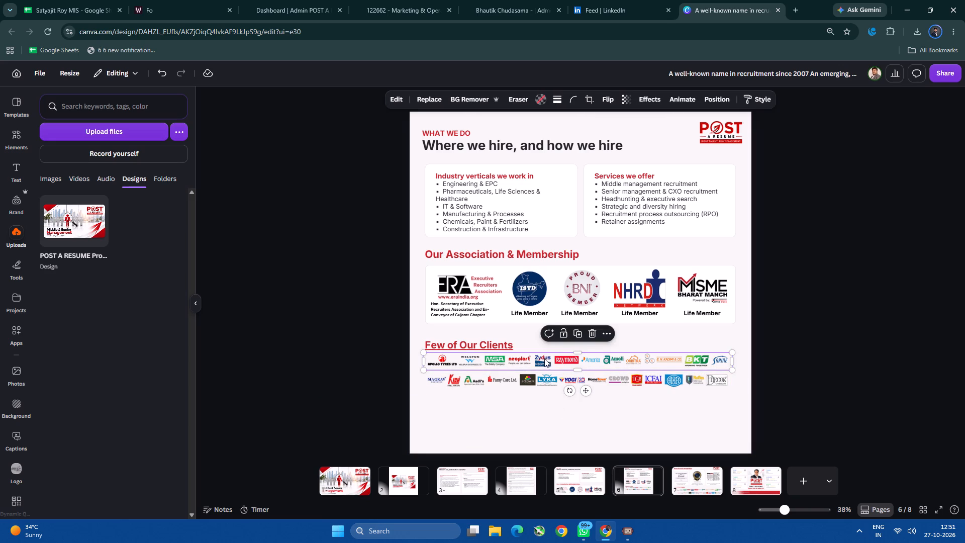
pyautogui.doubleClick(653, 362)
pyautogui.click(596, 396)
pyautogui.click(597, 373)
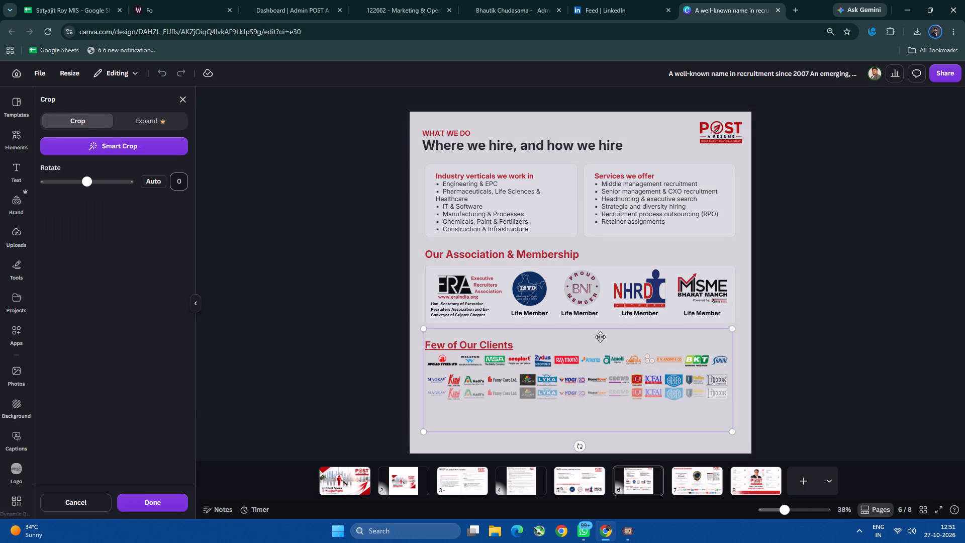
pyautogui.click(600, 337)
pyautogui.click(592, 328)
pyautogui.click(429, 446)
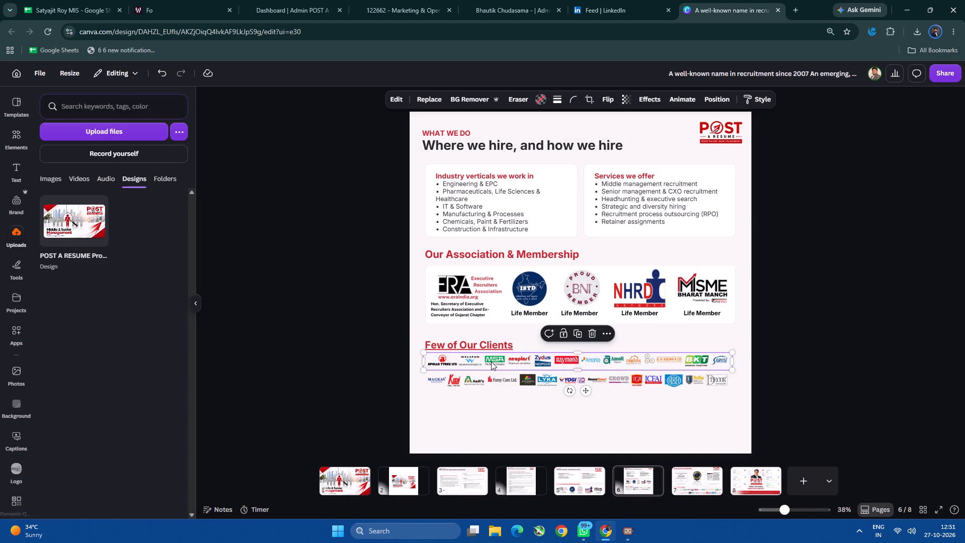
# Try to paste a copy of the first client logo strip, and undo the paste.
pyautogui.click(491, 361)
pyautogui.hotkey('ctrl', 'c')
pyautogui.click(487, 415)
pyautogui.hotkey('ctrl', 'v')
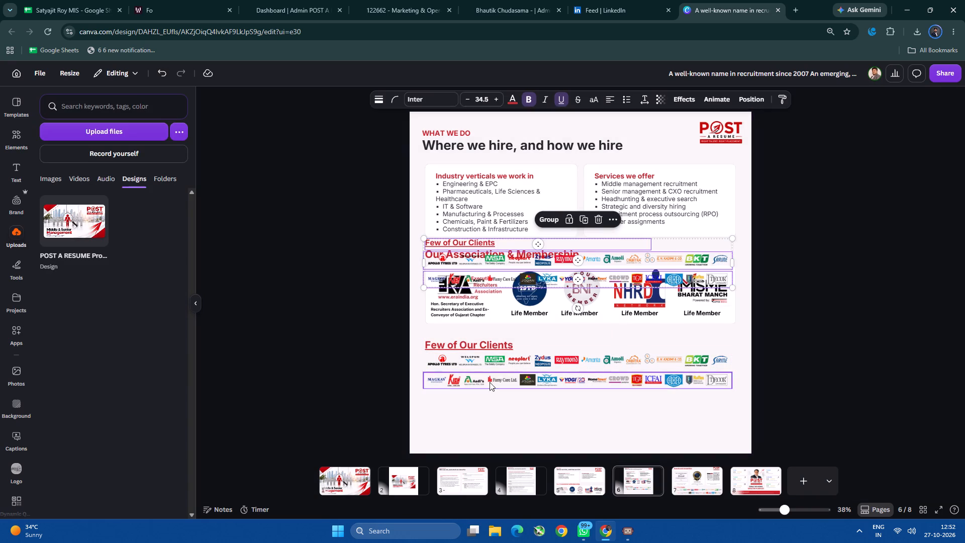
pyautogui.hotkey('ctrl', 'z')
# Duplicate the first client logo strip and place the copy below the second strip, matching the other strips' width.
pyautogui.click(504, 361)
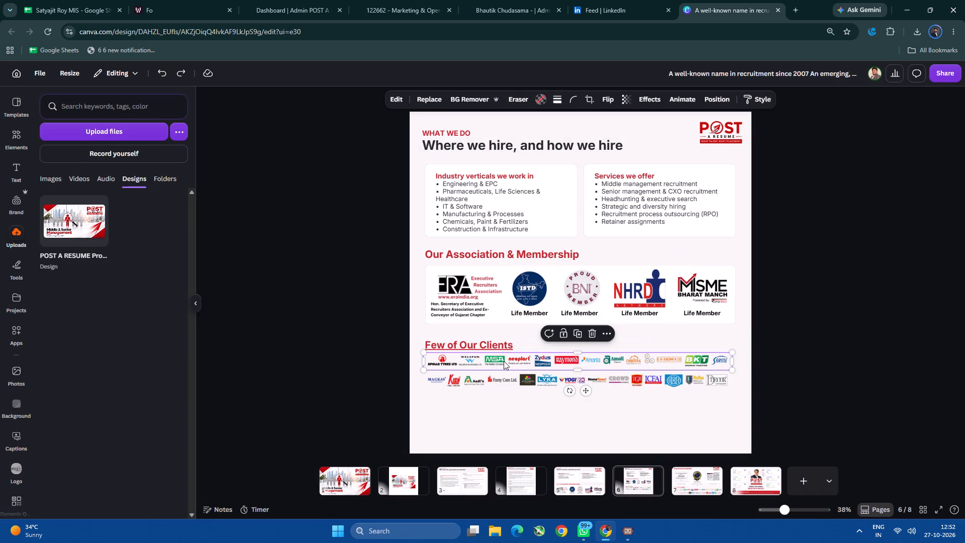
pyautogui.hotkey('ctrl', 'c')
pyautogui.click(499, 406)
pyautogui.hotkey('ctrl', 'v')
pyautogui.moveTo(513, 364); pyautogui.dragTo(515, 403)
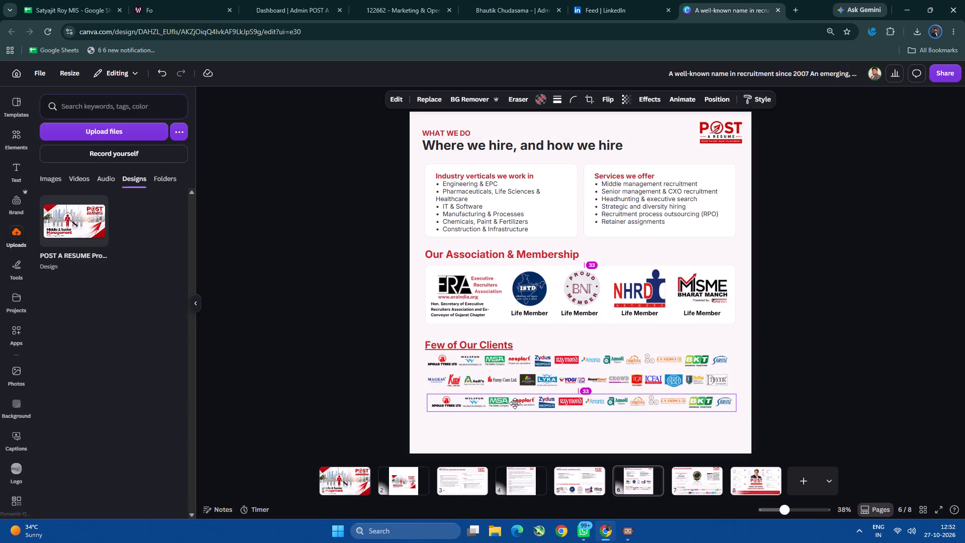
pyautogui.moveTo(515, 403); pyautogui.dragTo(510, 405)
pyautogui.moveTo(733, 406); pyautogui.dragTo(643, 412)
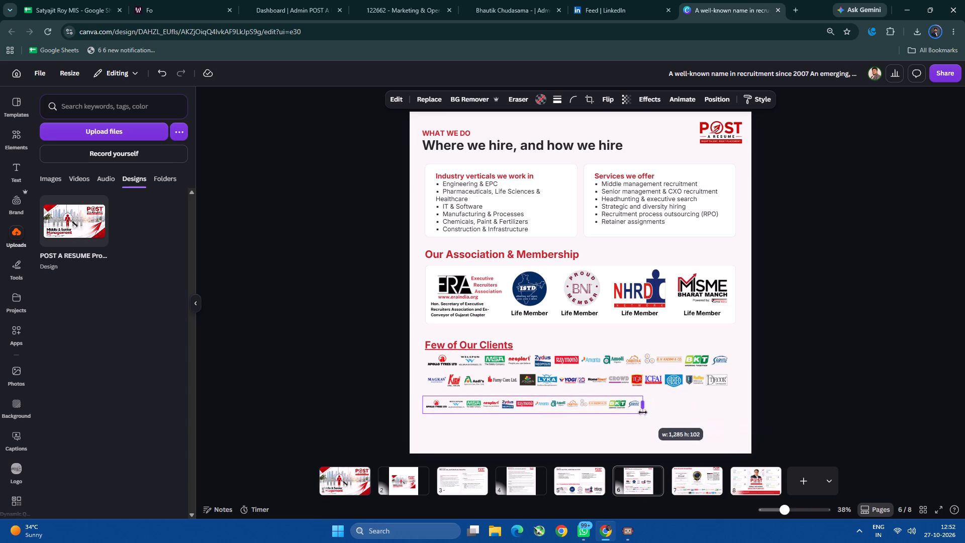
pyautogui.moveTo(643, 412); pyautogui.dragTo(736, 418)
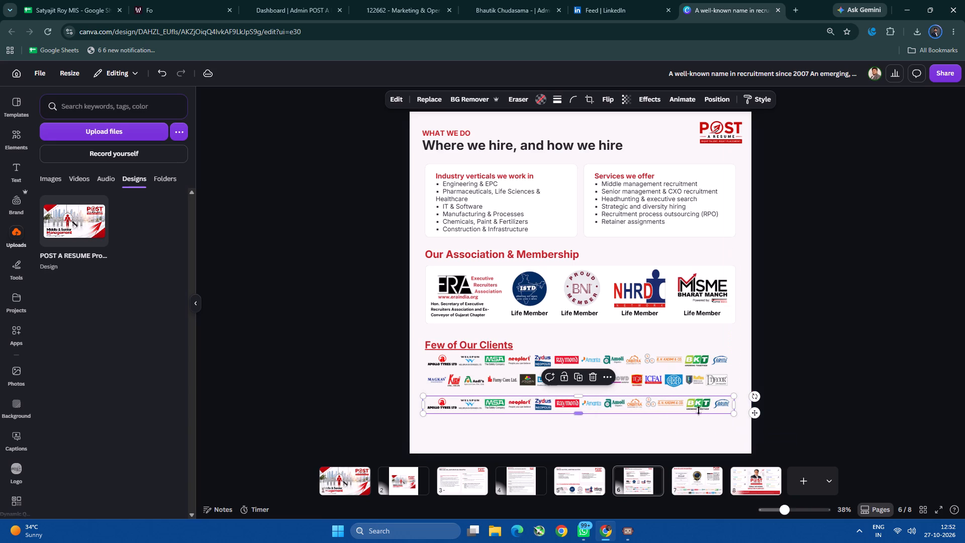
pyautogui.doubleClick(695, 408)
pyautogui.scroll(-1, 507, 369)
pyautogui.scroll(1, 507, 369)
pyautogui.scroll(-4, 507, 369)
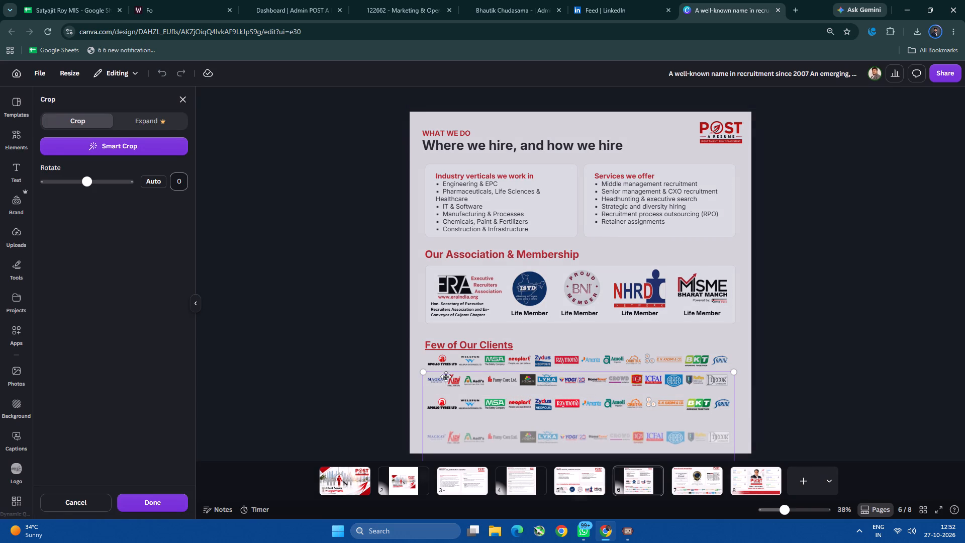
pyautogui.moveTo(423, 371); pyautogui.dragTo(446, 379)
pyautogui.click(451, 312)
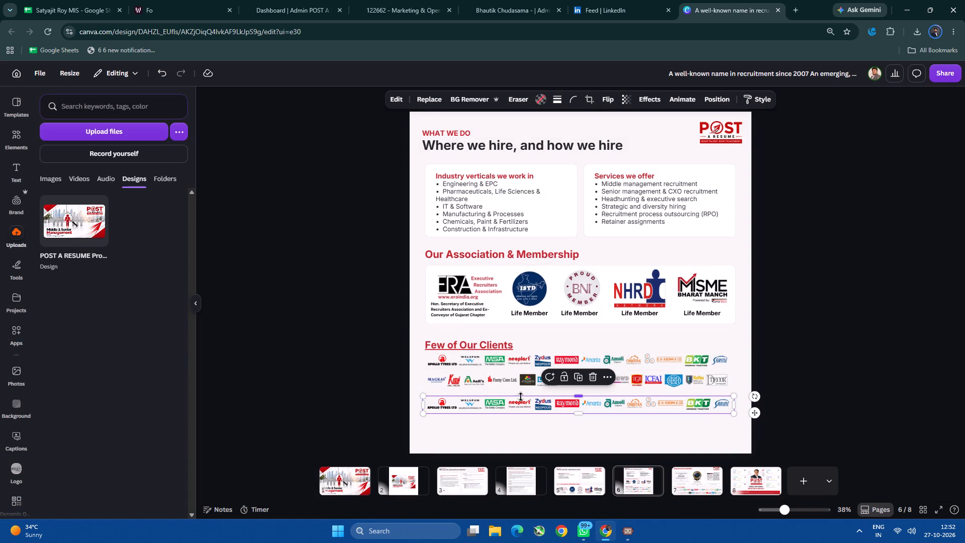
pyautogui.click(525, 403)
# Reposition the image within the first client logo strip's crop frame, shifting it slightly downward.
pyautogui.doubleClick(490, 363)
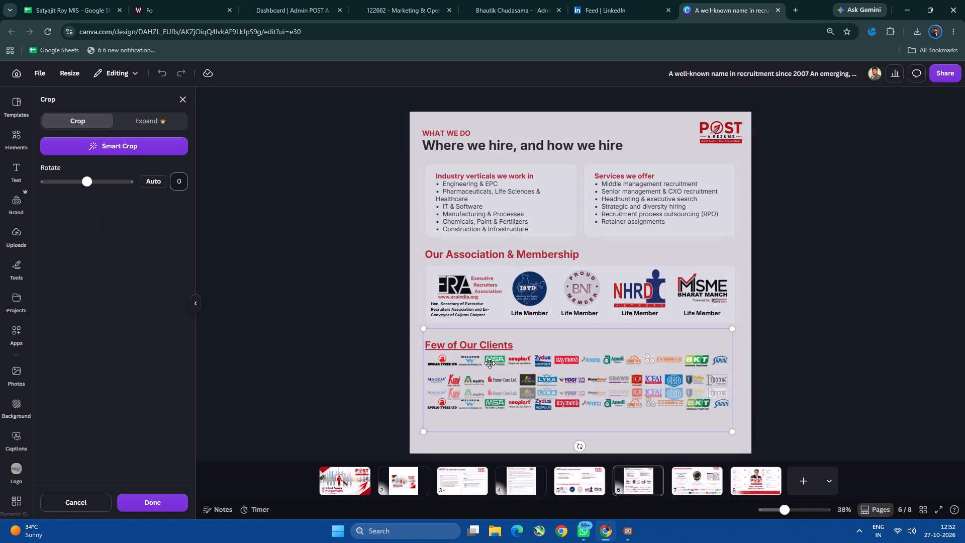
pyautogui.moveTo(733, 432); pyautogui.dragTo(639, 388)
pyautogui.moveTo(640, 388); pyautogui.dragTo(687, 392)
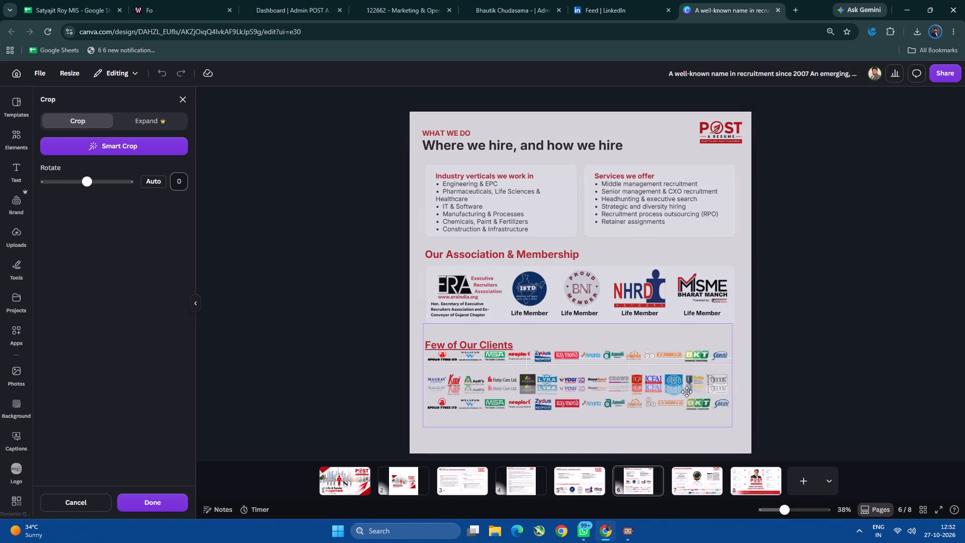
pyautogui.moveTo(687, 392); pyautogui.dragTo(687, 394)
pyautogui.hotkey('ctrl', 'z')
pyautogui.moveTo(603, 361); pyautogui.dragTo(607, 370)
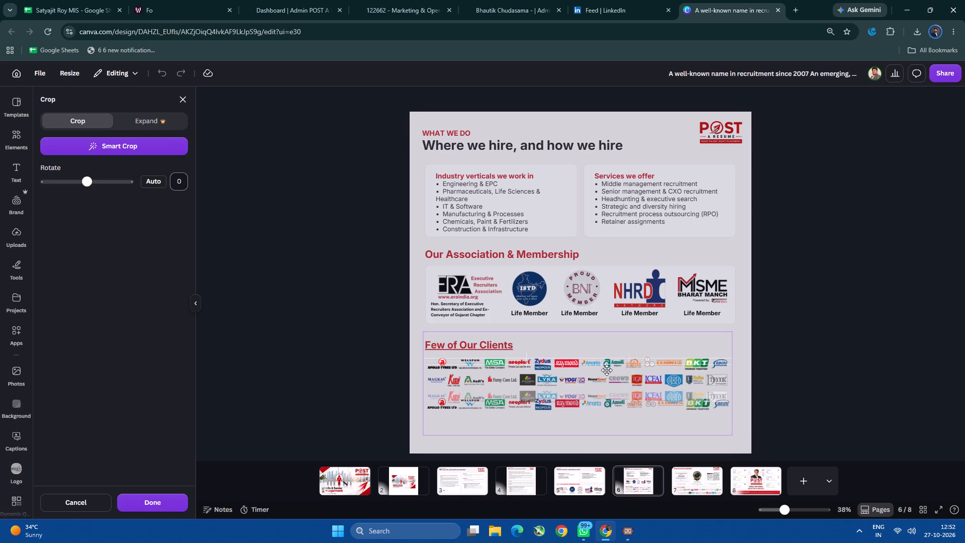
pyautogui.moveTo(607, 370); pyautogui.dragTo(607, 368)
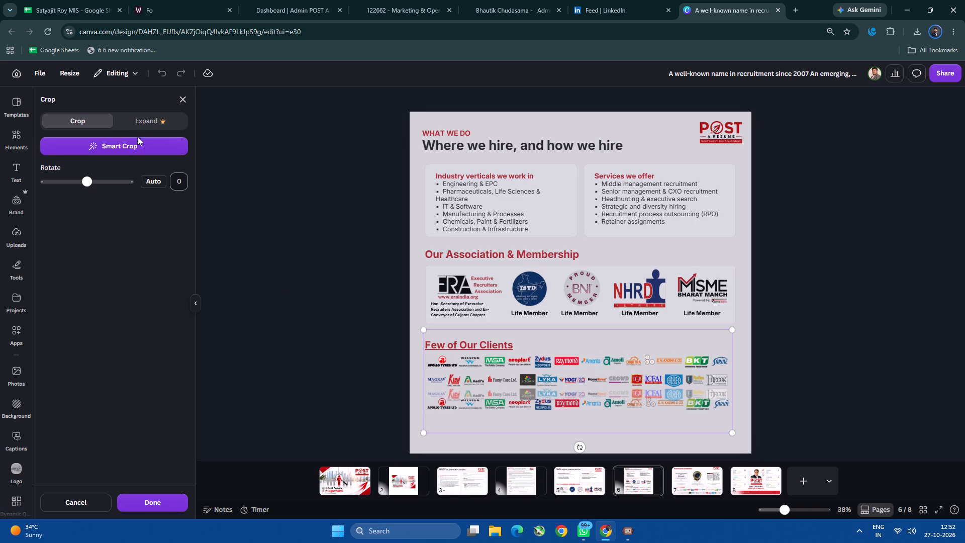
pyautogui.click(334, 296)
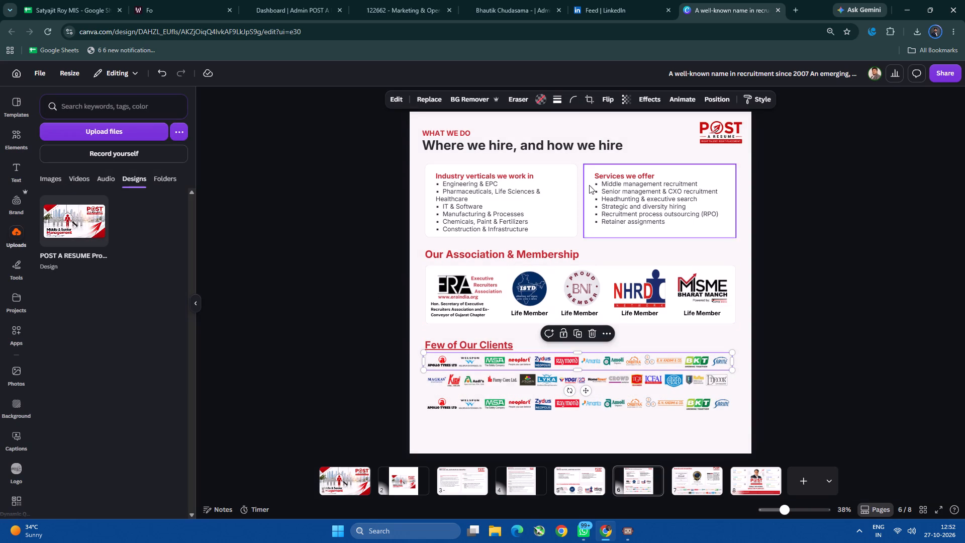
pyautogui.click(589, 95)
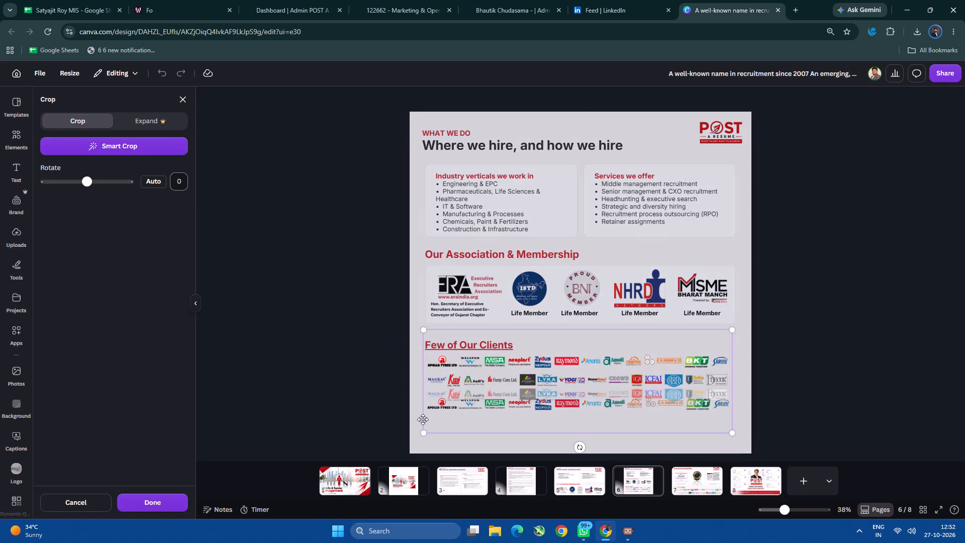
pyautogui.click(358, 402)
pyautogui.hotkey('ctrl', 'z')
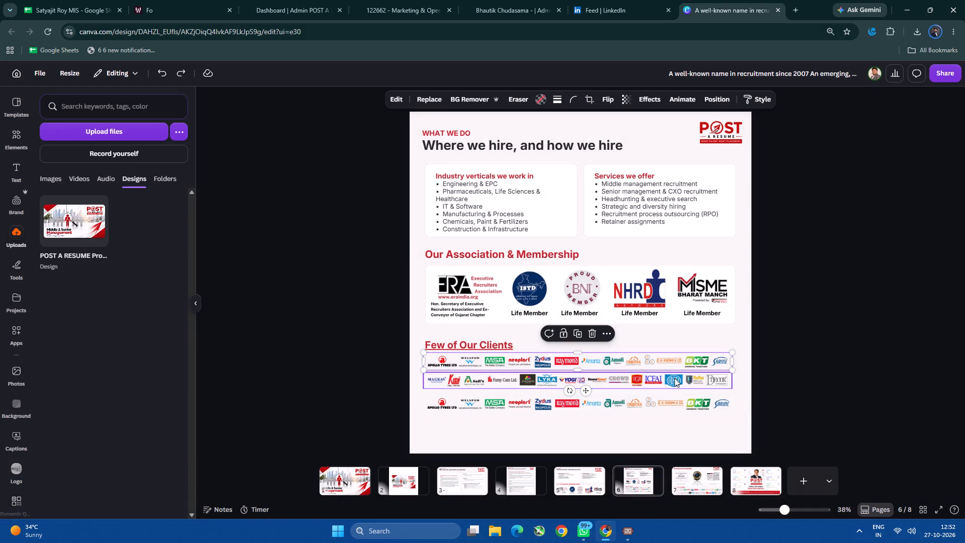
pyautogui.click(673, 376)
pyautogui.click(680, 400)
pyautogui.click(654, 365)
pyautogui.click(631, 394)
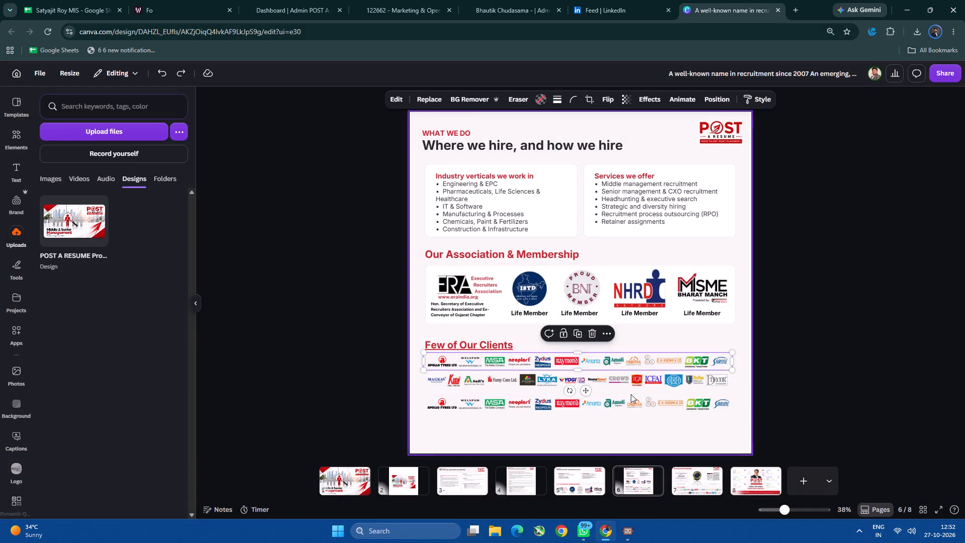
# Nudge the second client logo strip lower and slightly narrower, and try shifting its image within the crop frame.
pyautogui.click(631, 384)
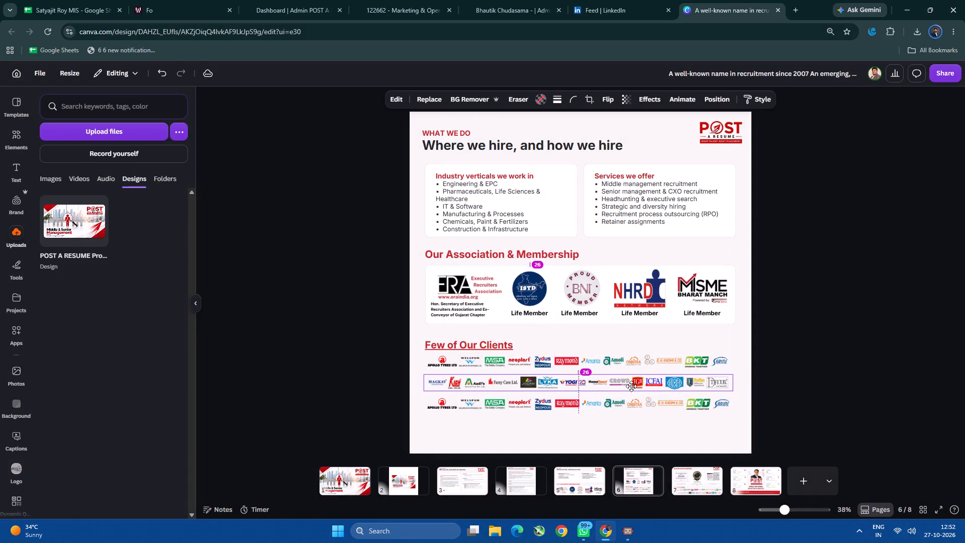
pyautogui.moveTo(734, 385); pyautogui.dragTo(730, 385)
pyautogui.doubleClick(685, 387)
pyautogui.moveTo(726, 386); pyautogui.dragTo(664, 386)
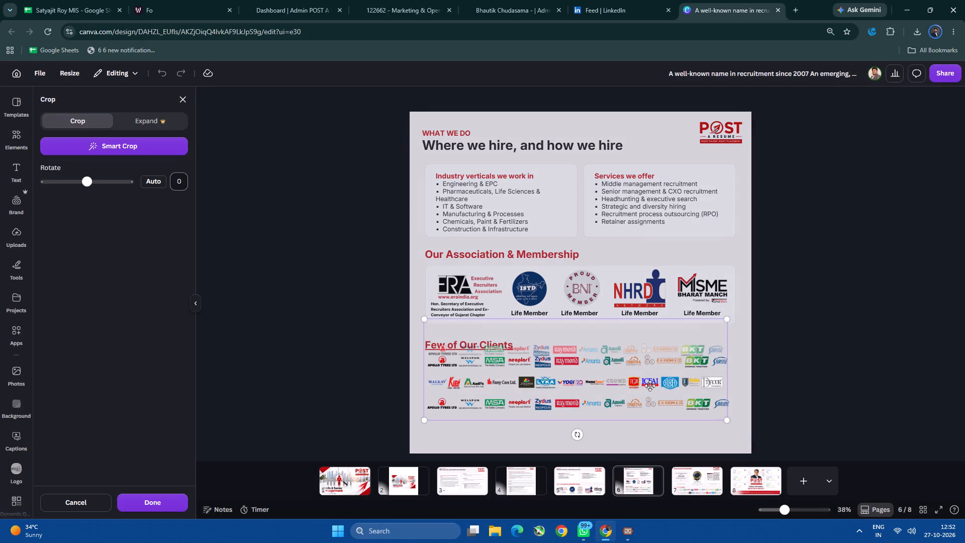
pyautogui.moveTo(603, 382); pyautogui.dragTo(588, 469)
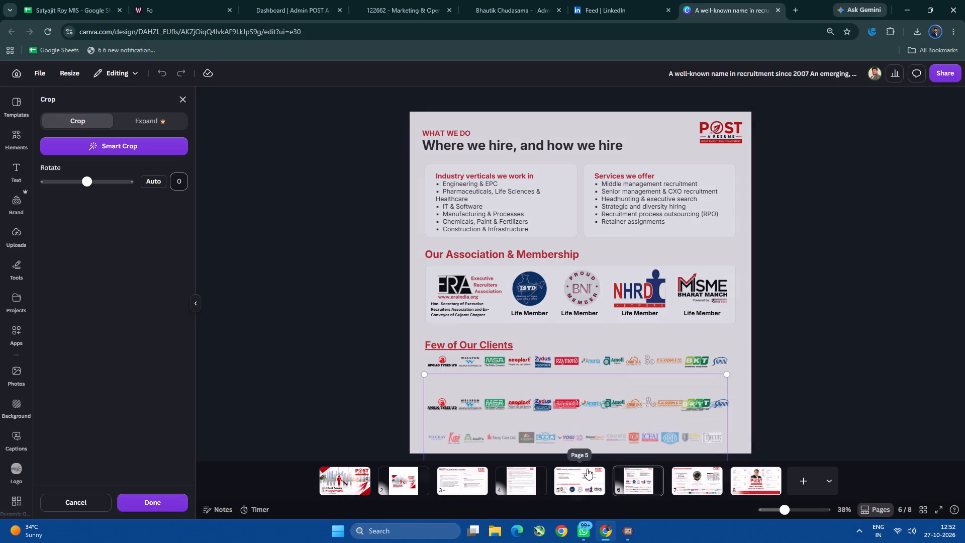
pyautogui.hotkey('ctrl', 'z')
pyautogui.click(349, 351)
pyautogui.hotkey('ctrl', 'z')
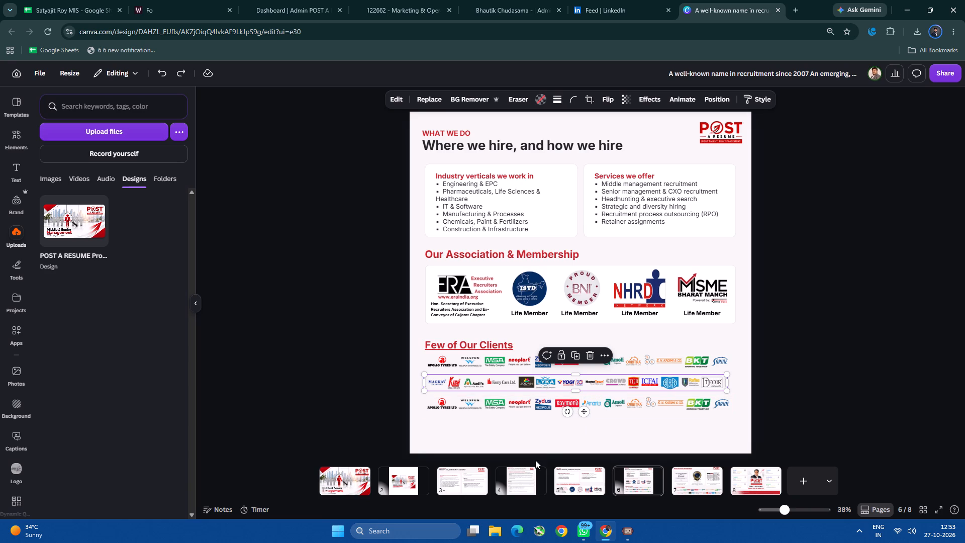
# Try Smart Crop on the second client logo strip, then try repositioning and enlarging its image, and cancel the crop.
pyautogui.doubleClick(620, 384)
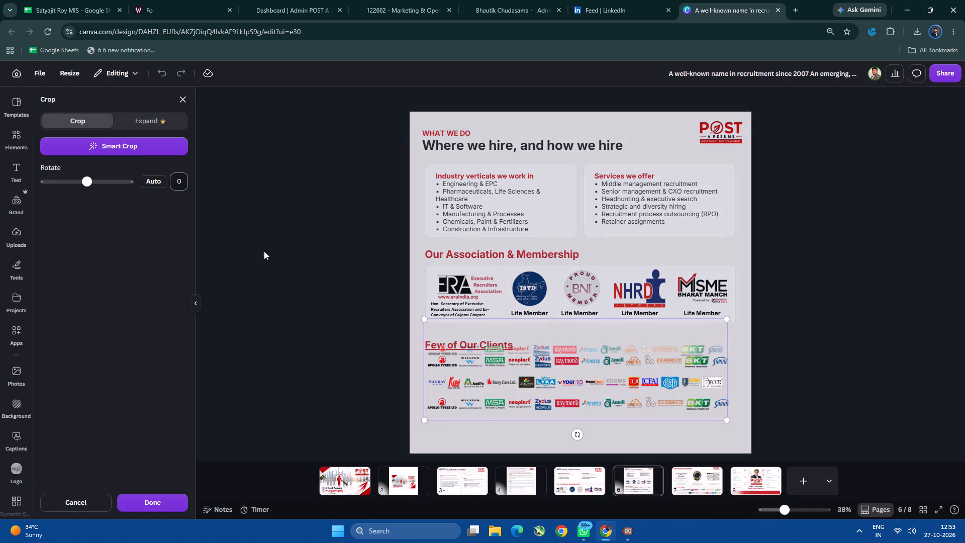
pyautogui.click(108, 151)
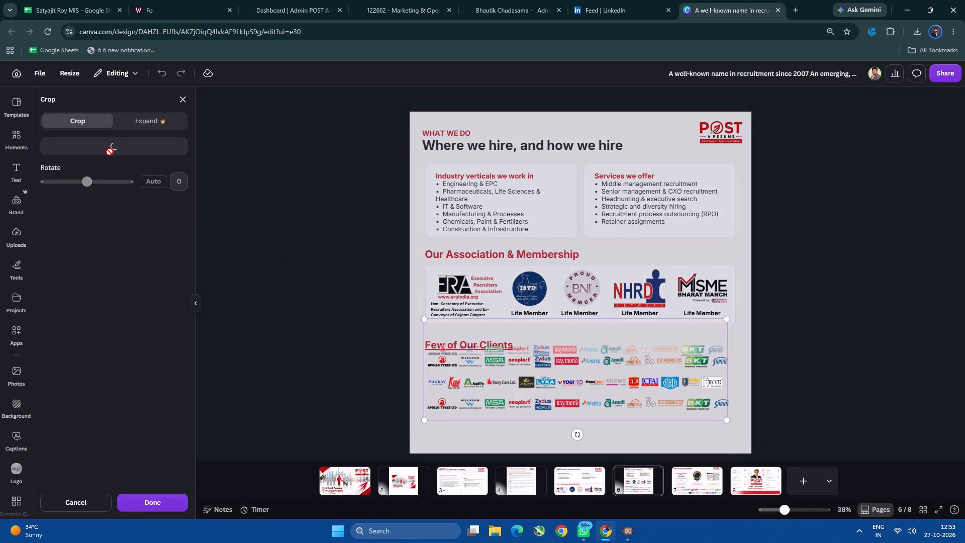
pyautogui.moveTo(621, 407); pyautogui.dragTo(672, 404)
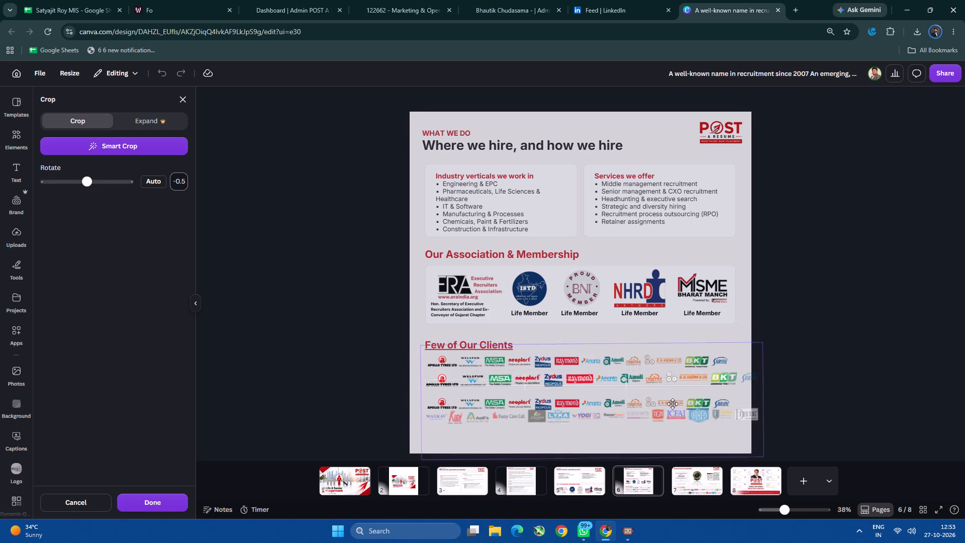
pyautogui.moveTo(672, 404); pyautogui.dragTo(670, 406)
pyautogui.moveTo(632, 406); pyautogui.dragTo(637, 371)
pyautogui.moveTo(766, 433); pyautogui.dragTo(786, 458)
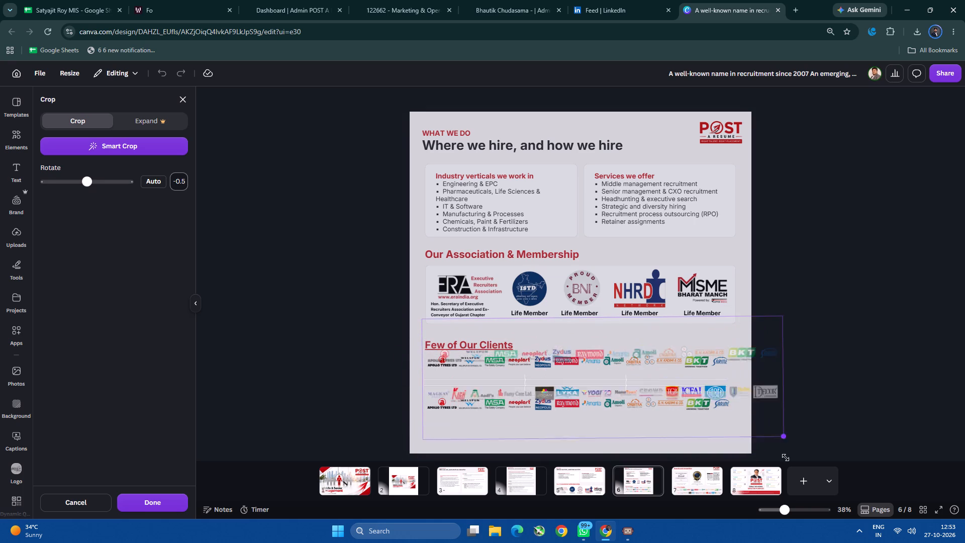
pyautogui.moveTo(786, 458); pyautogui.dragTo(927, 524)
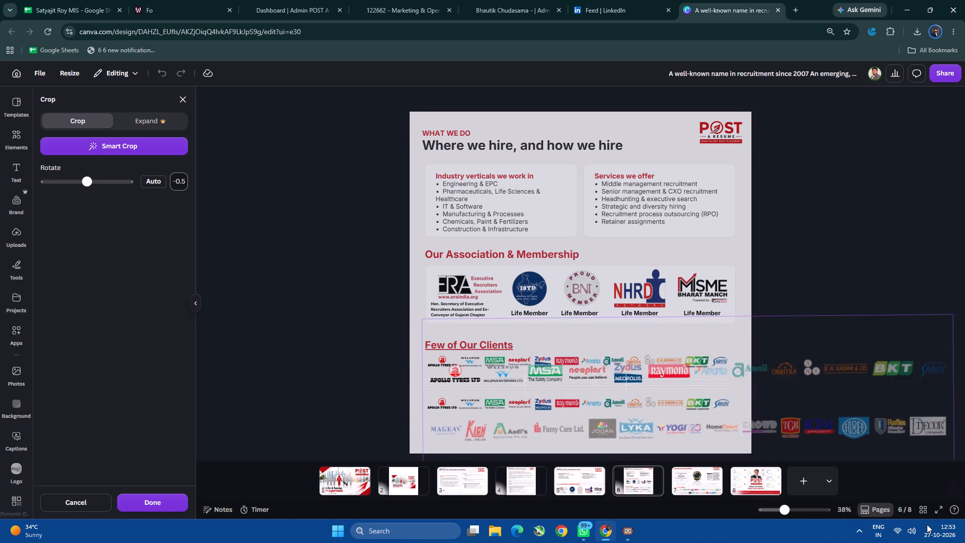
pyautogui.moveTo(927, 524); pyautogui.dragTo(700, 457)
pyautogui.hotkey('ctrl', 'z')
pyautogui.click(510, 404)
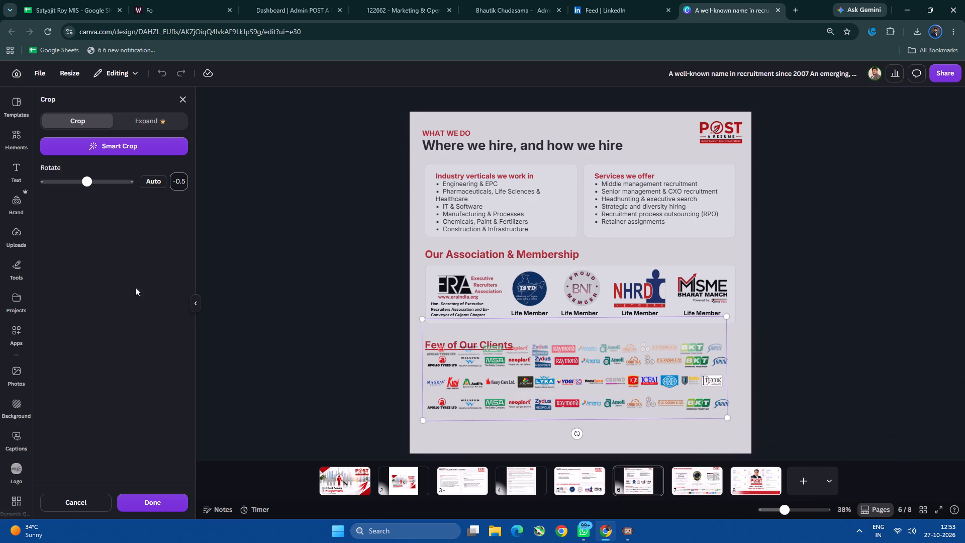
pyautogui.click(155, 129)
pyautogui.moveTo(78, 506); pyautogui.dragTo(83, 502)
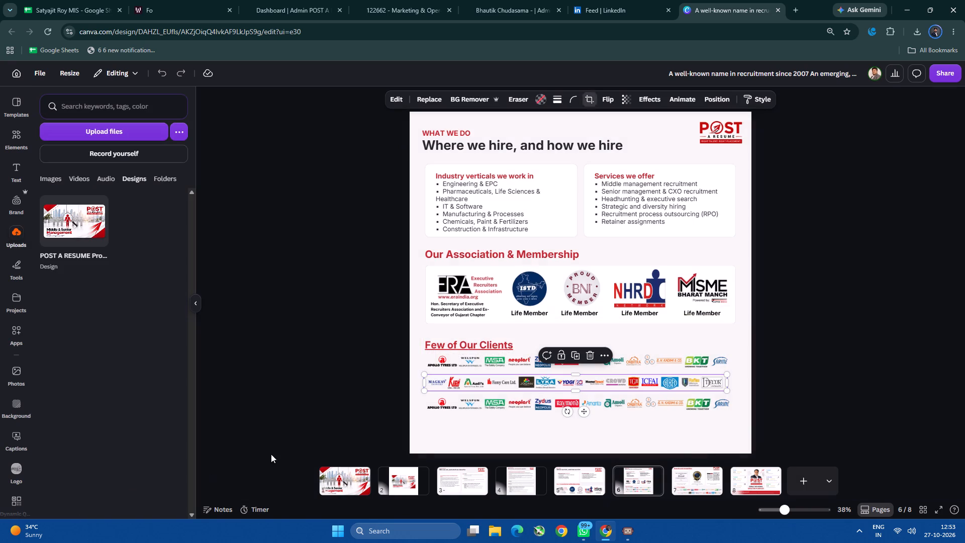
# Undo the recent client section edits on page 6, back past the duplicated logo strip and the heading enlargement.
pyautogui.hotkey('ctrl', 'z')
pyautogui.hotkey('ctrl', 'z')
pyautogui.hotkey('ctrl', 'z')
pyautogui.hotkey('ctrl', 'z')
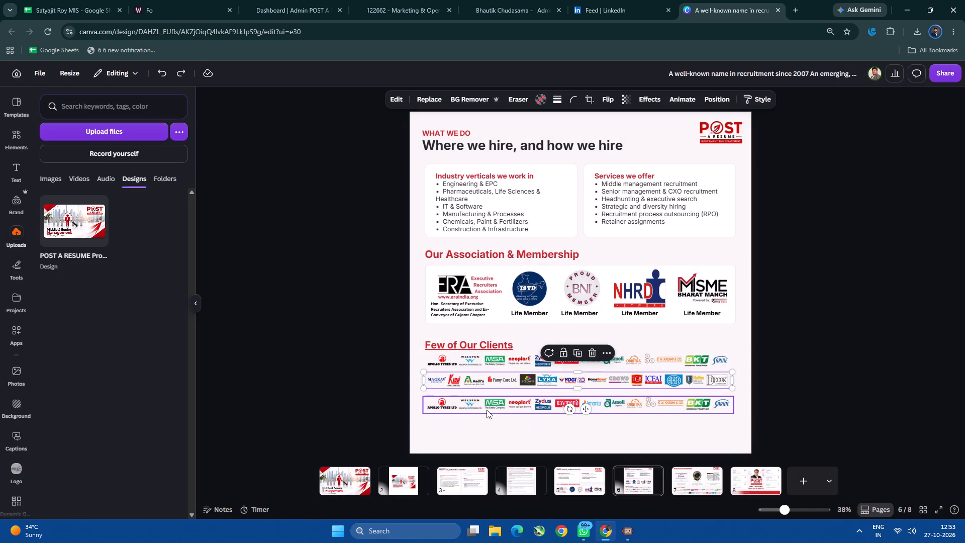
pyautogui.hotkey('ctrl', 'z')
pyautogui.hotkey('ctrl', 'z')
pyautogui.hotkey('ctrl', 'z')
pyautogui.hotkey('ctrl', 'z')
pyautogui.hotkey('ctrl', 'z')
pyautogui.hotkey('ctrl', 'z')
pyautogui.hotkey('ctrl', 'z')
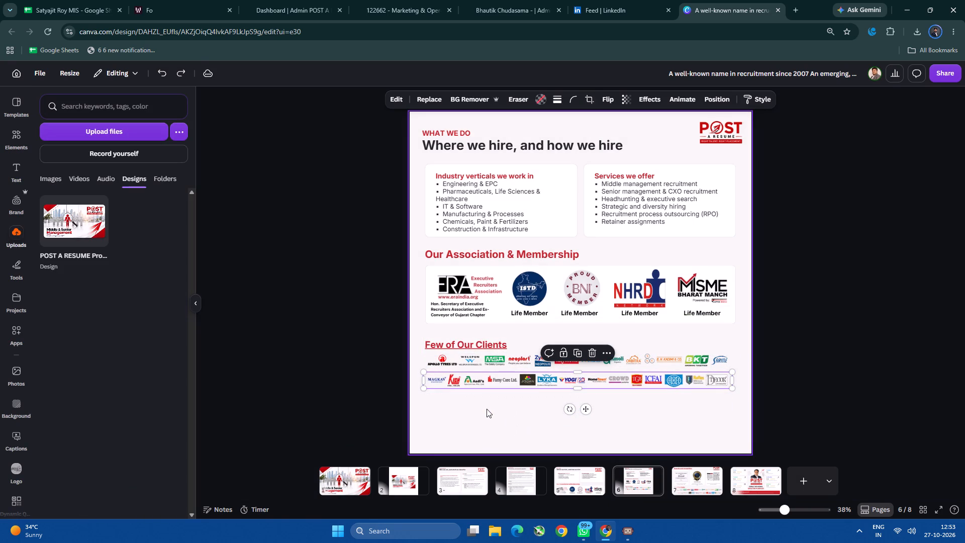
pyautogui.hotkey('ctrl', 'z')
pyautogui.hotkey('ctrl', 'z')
# Delete both client logo strips below the "Few of Our Clients" heading on page 6.
pyautogui.moveTo(484, 397); pyautogui.dragTo(495, 361)
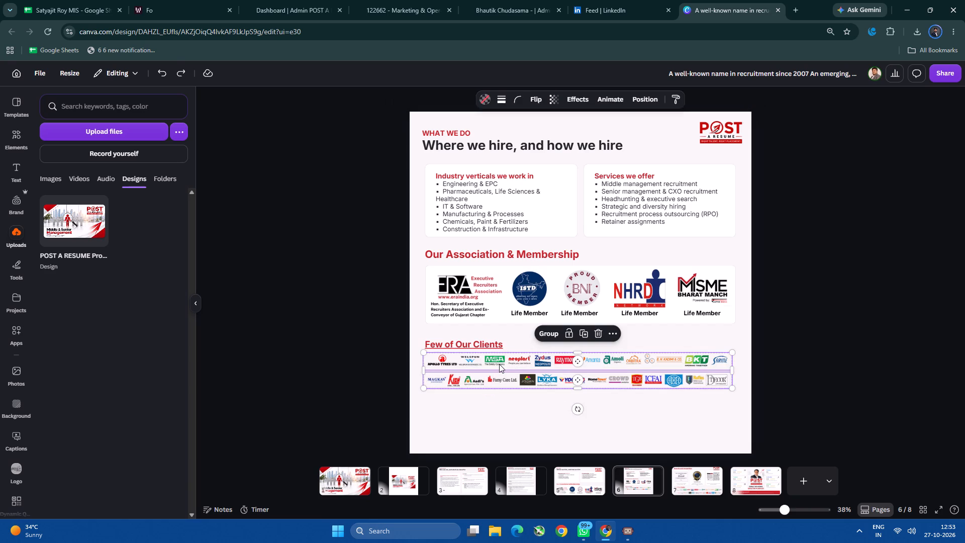
pyautogui.press('Delete')
# Widen the "Few of Our Clients" heading box to about 1,604 and enlarge its font size to 46.5.
pyautogui.click(467, 345)
pyautogui.moveTo(653, 345); pyautogui.dragTo(703, 369)
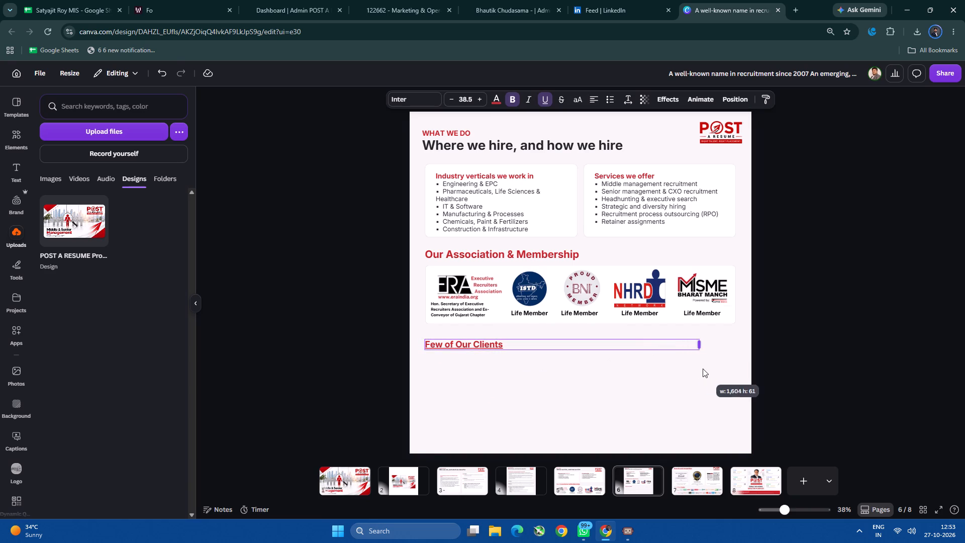
pyautogui.moveTo(703, 369); pyautogui.dragTo(702, 369)
pyautogui.tripleClick(482, 102)
pyautogui.tripleClick(482, 101)
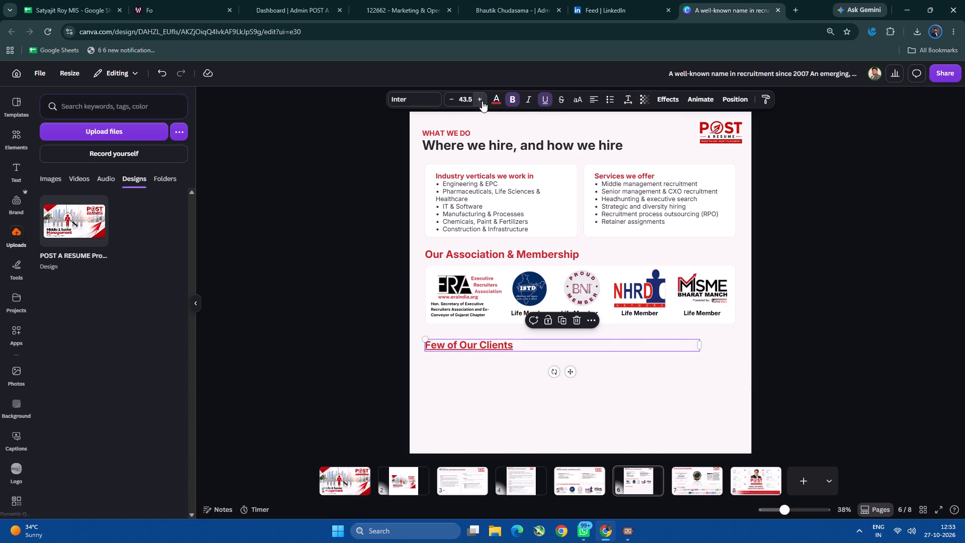
pyautogui.doubleClick(482, 101)
# Remove the underline from the "Few of Our Clients" heading text.
pyautogui.hotkey('ctrl', 'a')
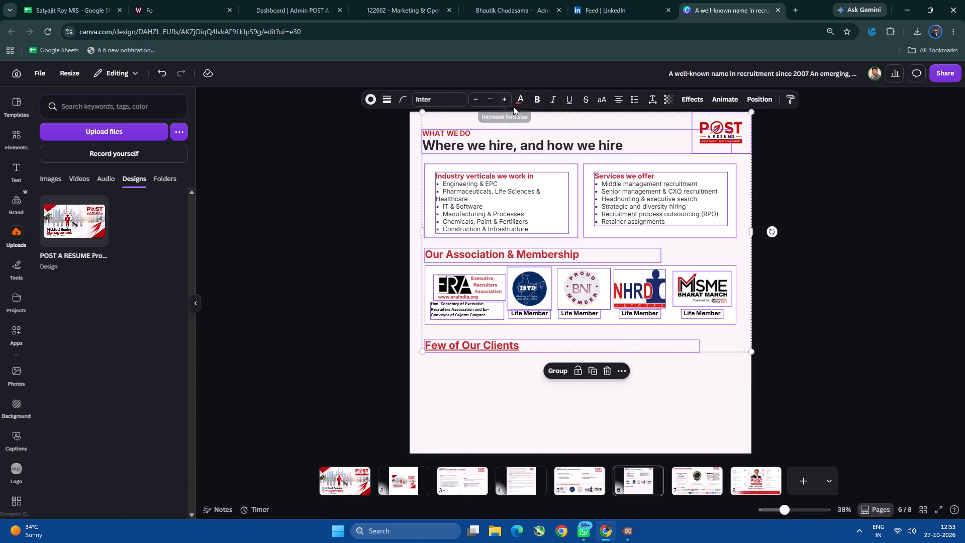
pyautogui.click(475, 389)
pyautogui.doubleClick(476, 347)
pyautogui.hotkey('ctrl', 'a')
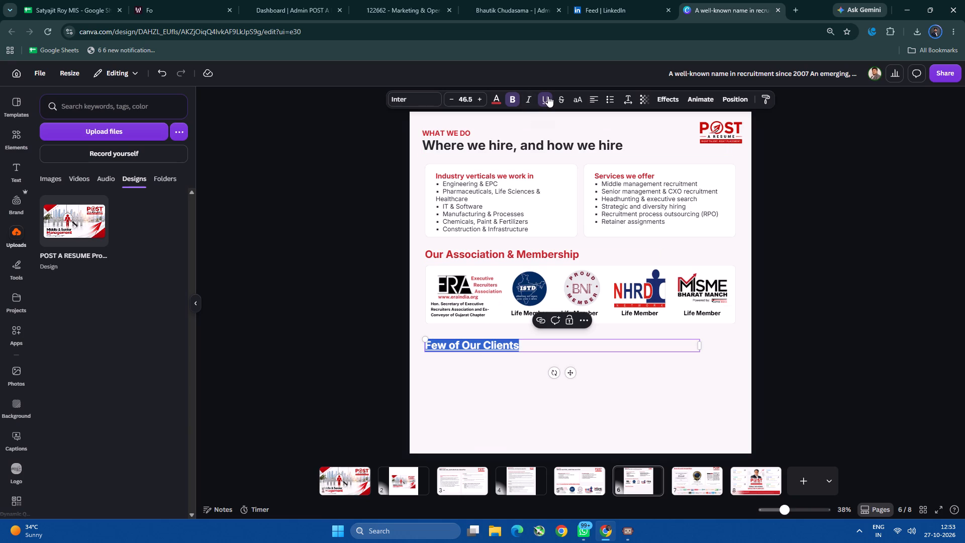
pyautogui.click(548, 96)
pyautogui.click(508, 379)
# Move the "Few of Our Clients" heading up, closer to the white membership logo box.
pyautogui.click(530, 346)
pyautogui.moveTo(574, 375); pyautogui.dragTo(573, 372)
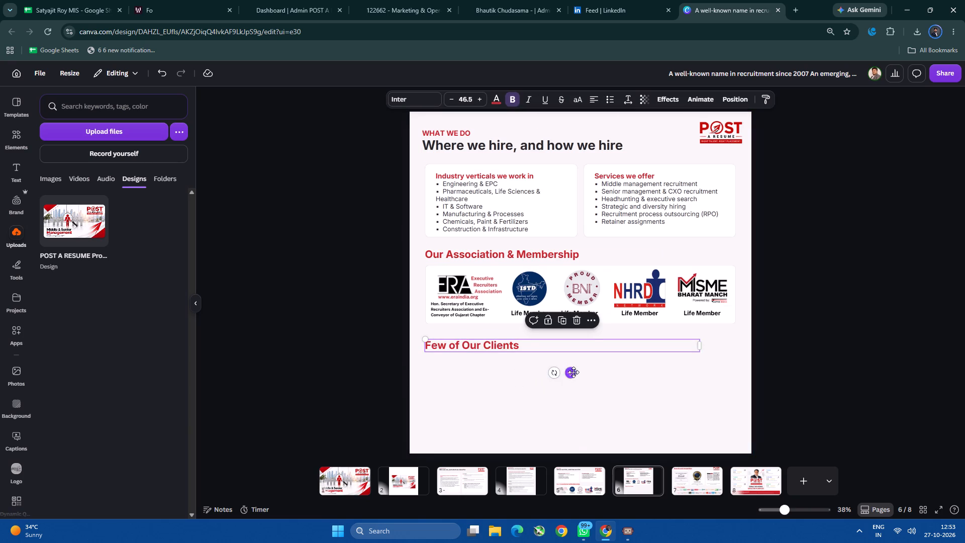
pyautogui.moveTo(573, 372); pyautogui.dragTo(576, 369)
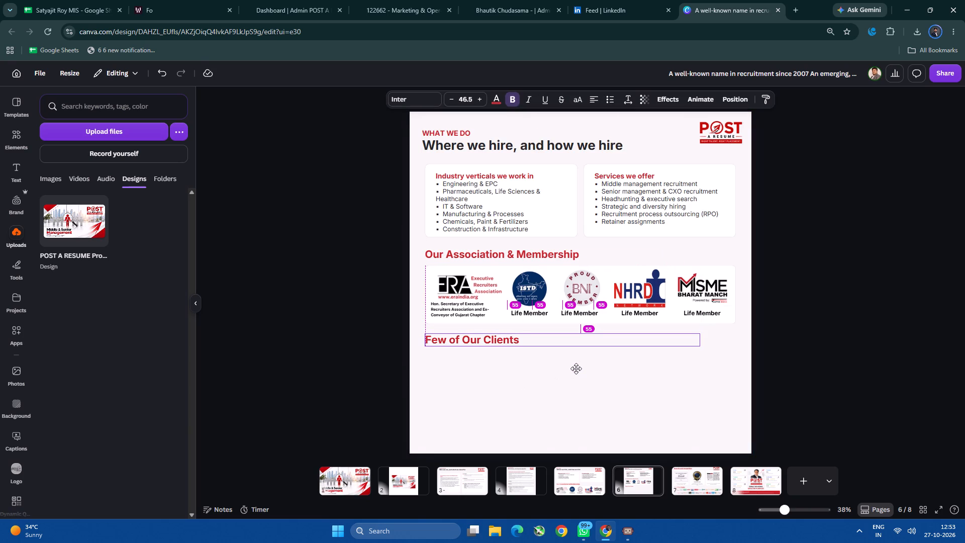
pyautogui.moveTo(576, 369); pyautogui.dragTo(575, 367)
pyautogui.click(526, 404)
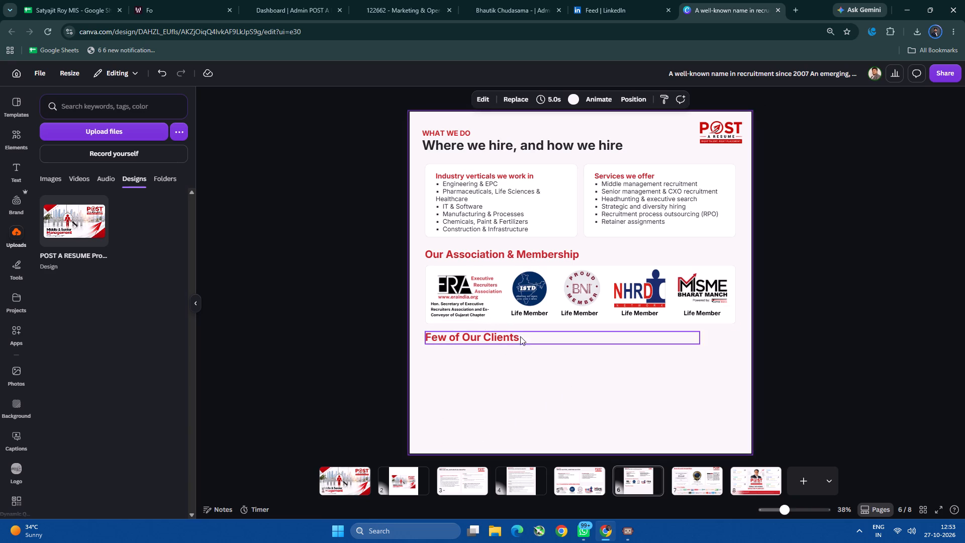
# Copy the white membership background box to below the "Few of Our Clients" heading and extend it down to near the page's bottom edge.
pyautogui.click(512, 321)
pyautogui.hotkey('ctrl', 'c')
pyautogui.click(508, 412)
pyautogui.hotkey('ctrl', 'v')
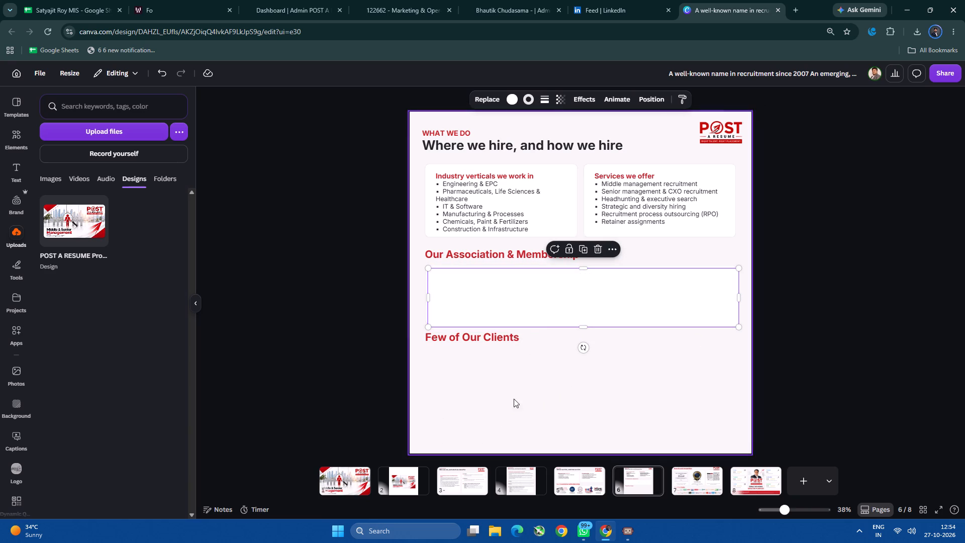
pyautogui.moveTo(546, 310); pyautogui.dragTo(543, 393)
pyautogui.moveTo(578, 411); pyautogui.dragTo(582, 437)
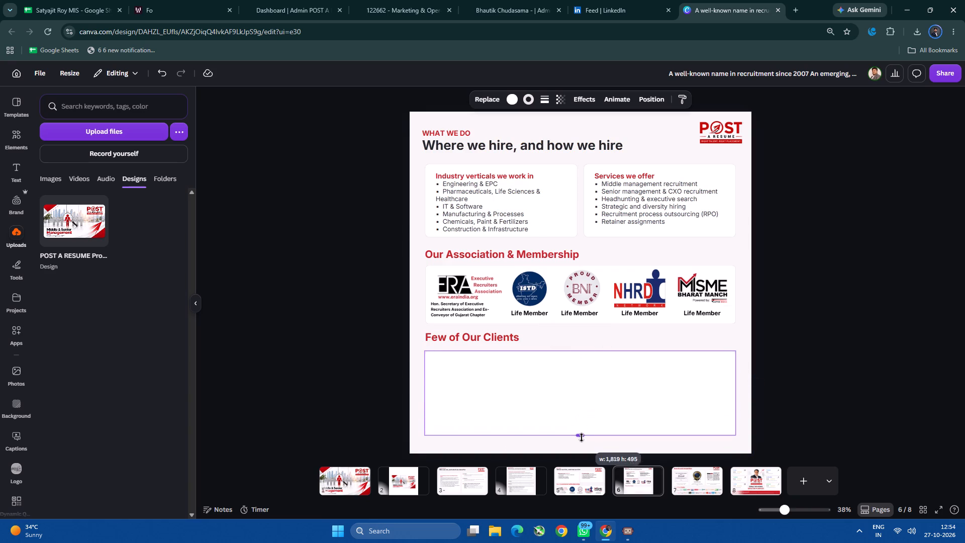
pyautogui.moveTo(582, 437); pyautogui.dragTo(584, 445)
pyautogui.click(956, 390)
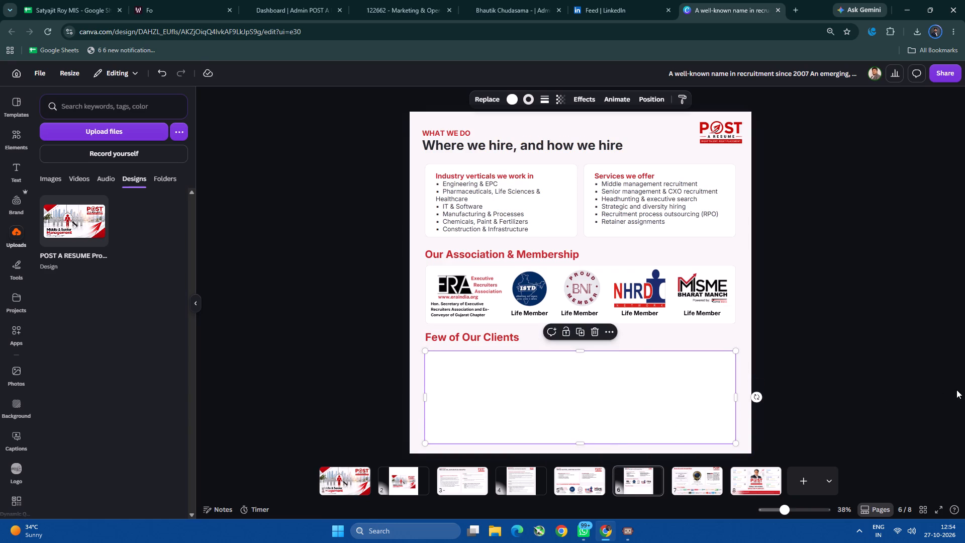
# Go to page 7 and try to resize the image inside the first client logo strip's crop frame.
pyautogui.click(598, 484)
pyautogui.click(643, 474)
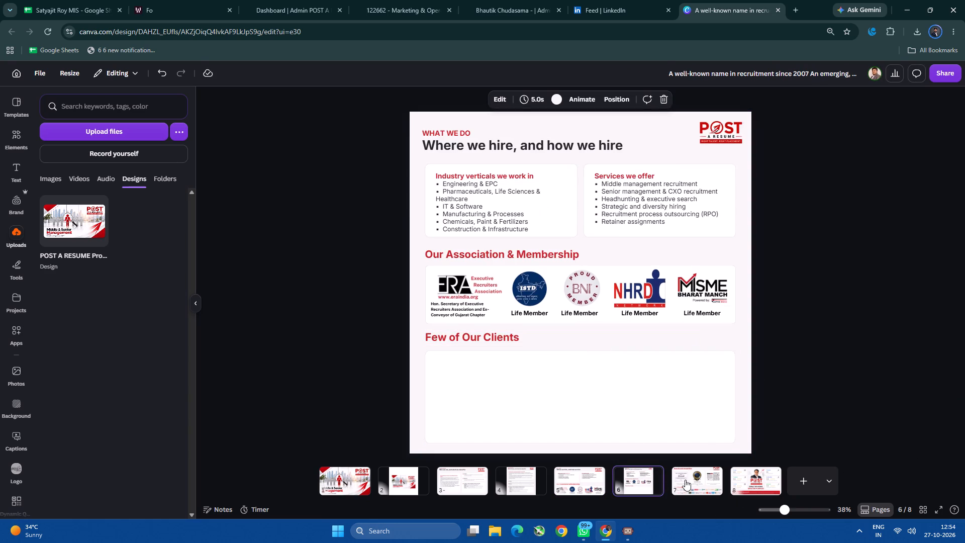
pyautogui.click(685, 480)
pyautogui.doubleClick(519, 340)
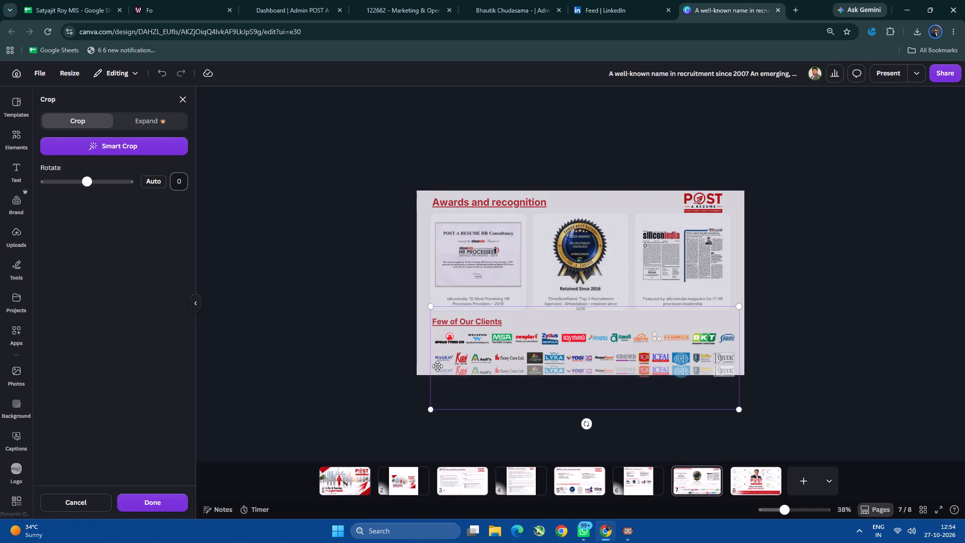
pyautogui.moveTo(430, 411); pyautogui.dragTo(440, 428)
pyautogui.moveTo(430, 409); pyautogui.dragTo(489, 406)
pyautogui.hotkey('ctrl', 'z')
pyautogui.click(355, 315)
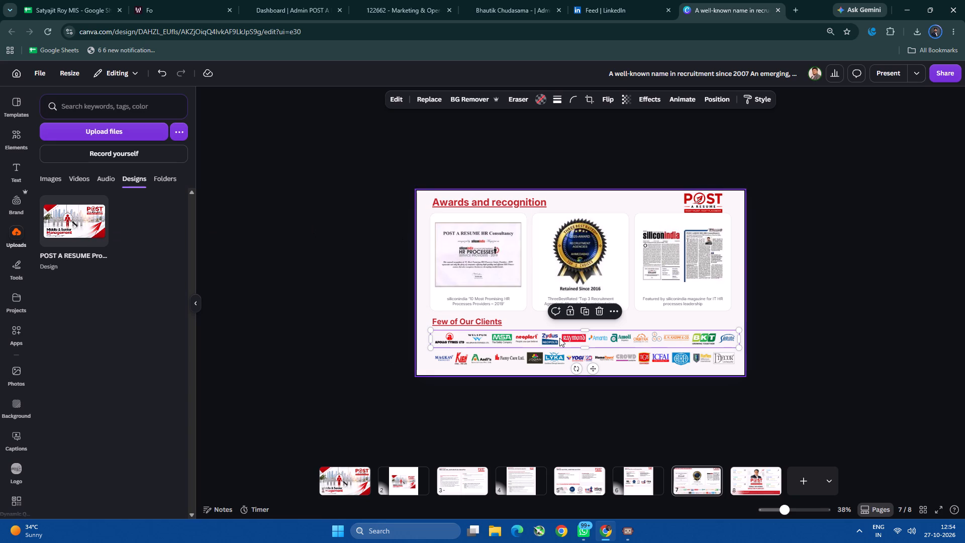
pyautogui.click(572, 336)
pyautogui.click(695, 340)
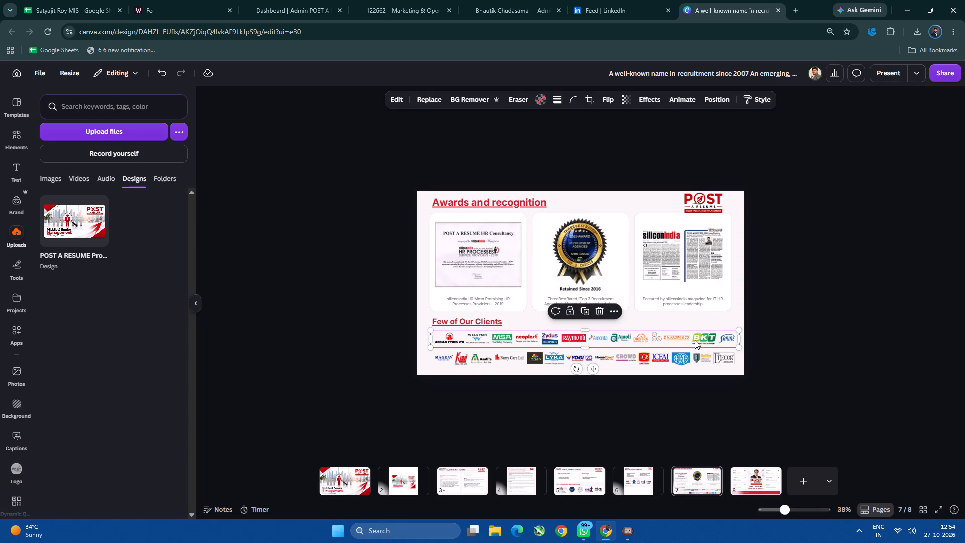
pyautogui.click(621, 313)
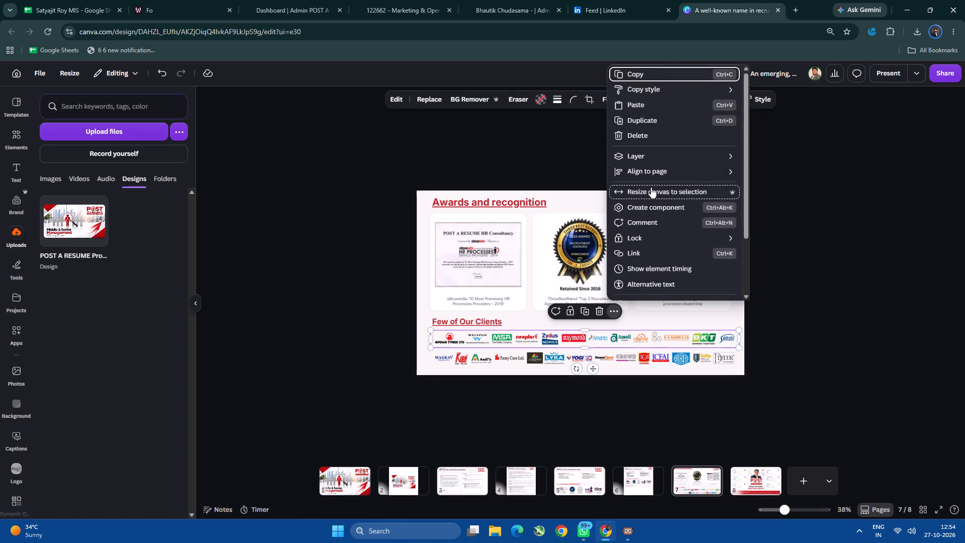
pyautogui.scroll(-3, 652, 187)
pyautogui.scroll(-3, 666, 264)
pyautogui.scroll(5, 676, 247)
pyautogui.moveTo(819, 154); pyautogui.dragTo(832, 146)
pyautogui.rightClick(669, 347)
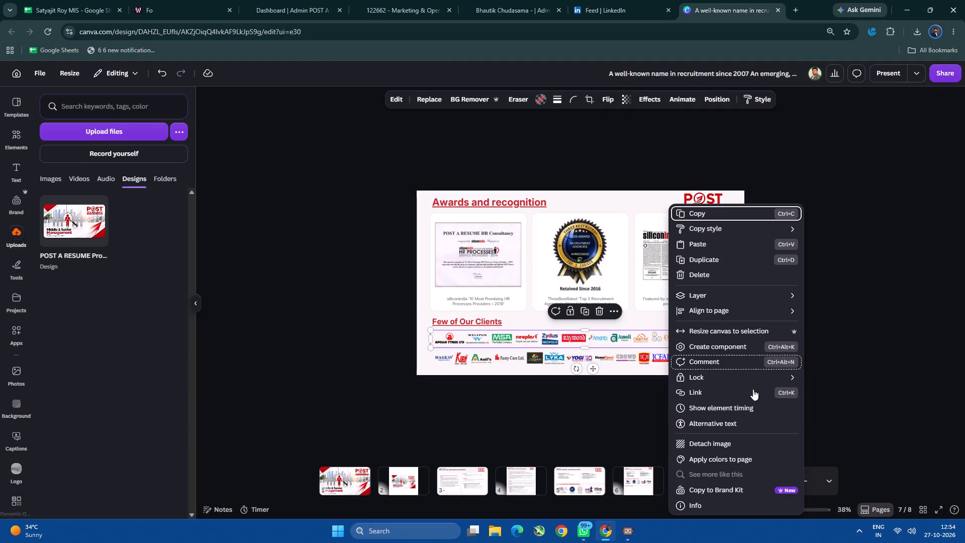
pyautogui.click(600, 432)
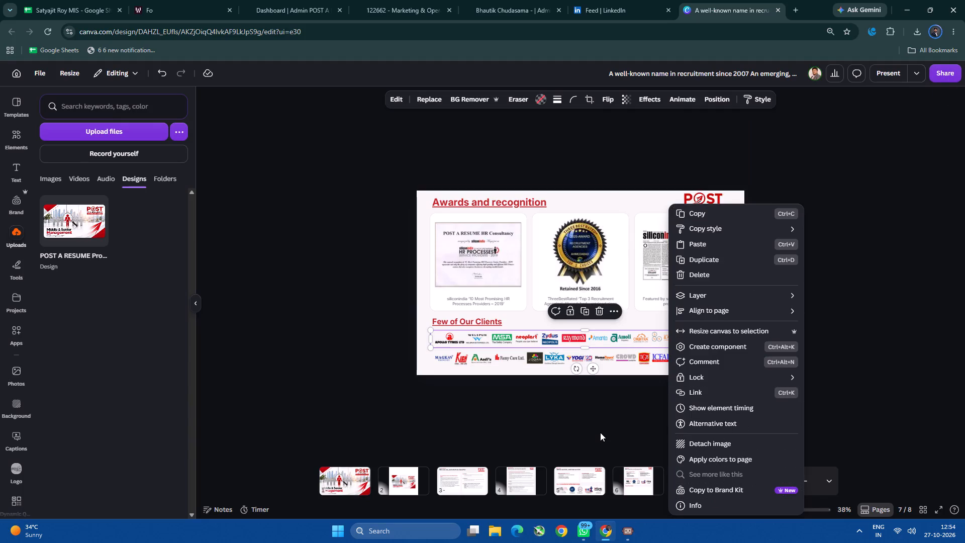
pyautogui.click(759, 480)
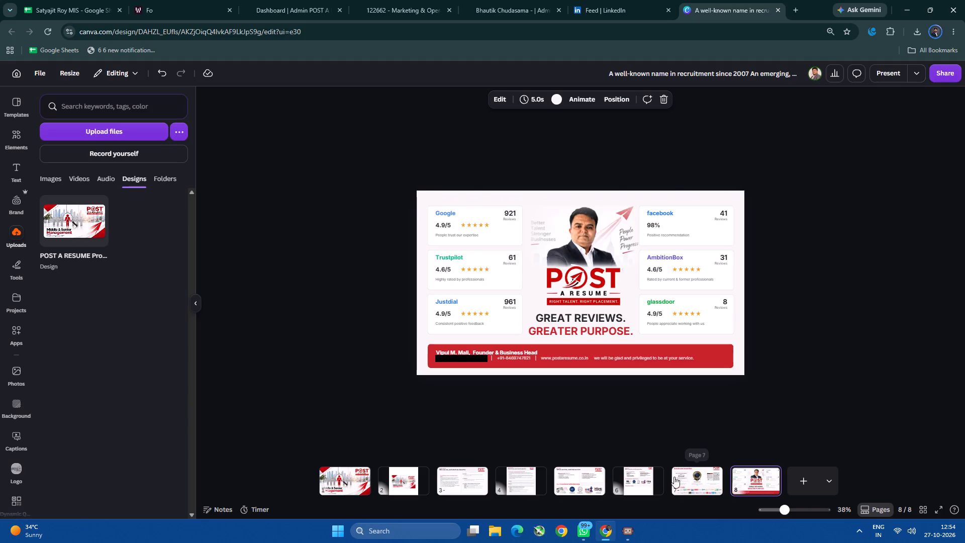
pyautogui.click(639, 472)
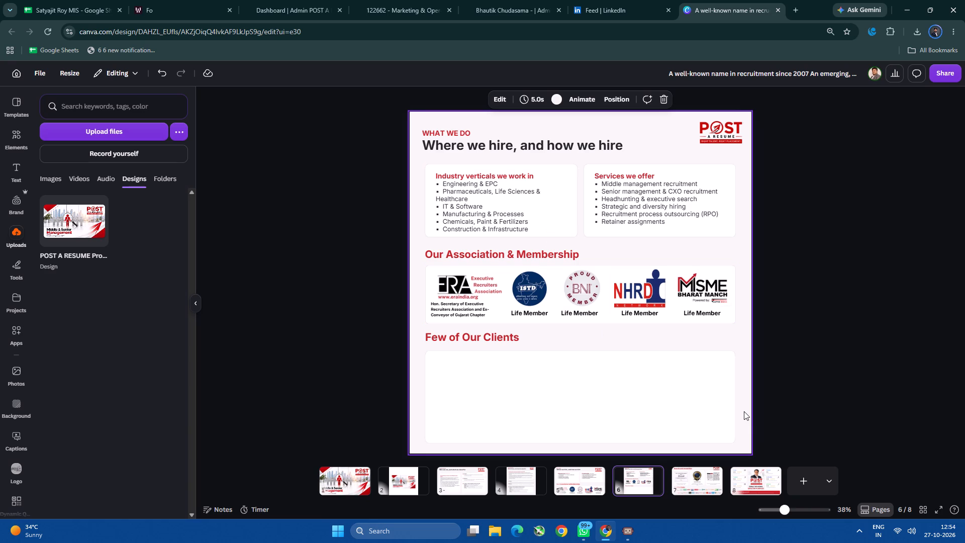
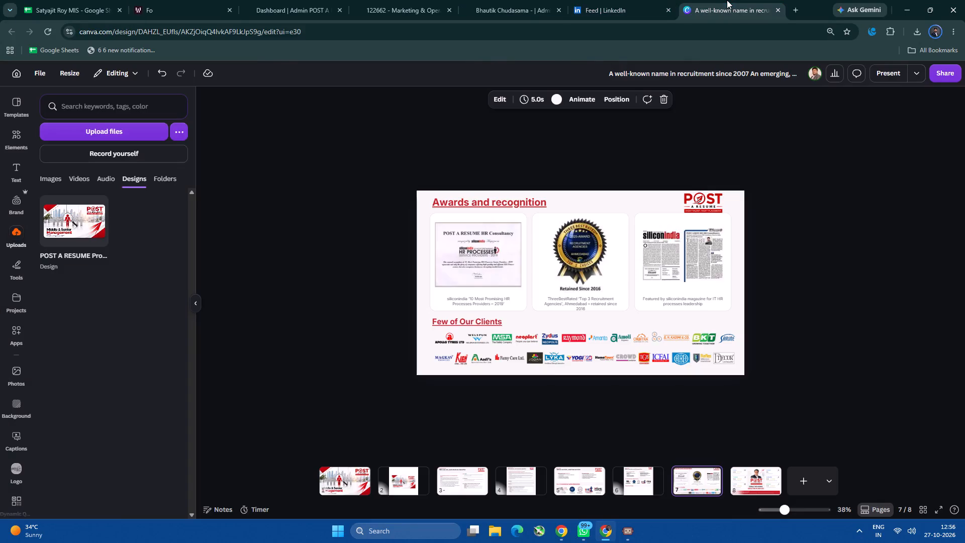
pyautogui.click(648, 7)
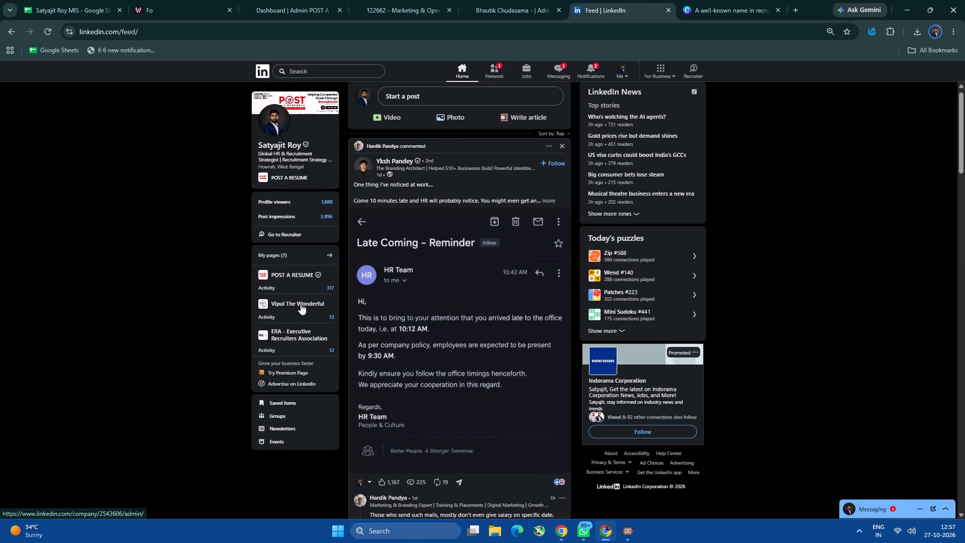
pyautogui.click(305, 276)
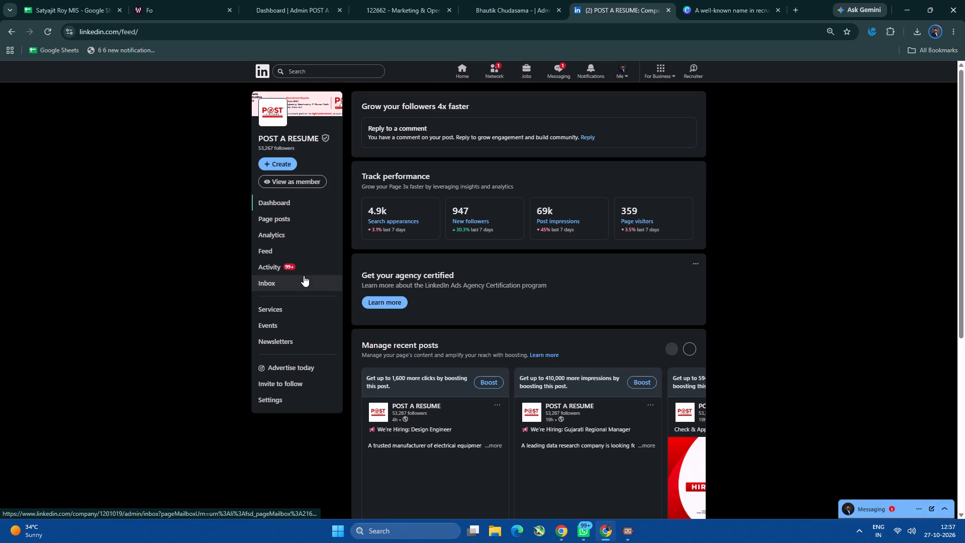
pyautogui.scroll(-5, 573, 303)
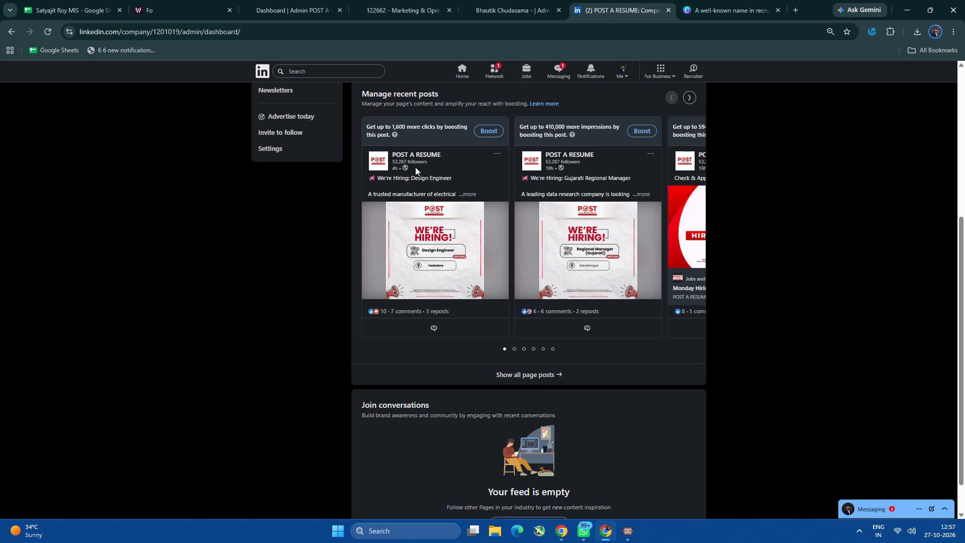
pyautogui.click(406, 182)
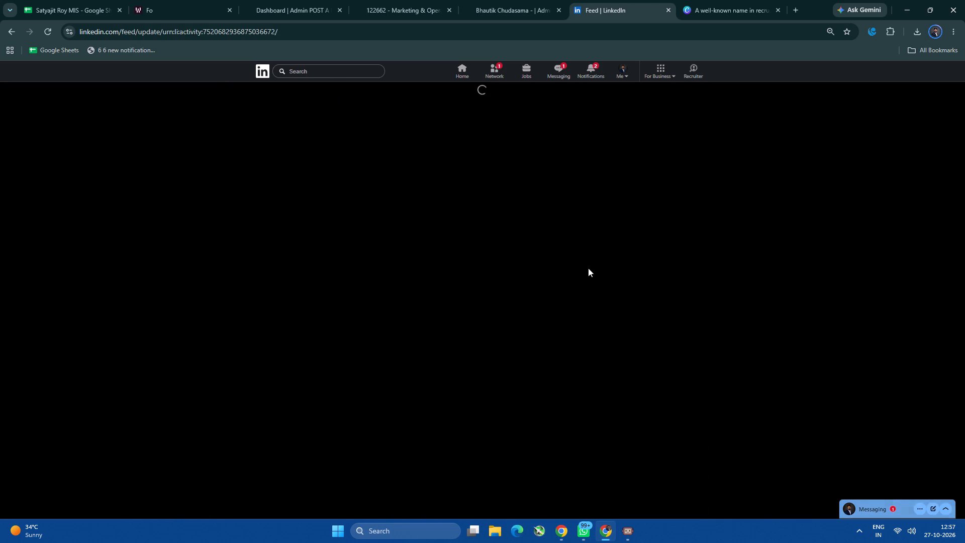
pyautogui.scroll(-7, 588, 268)
pyautogui.scroll(1, 589, 287)
pyautogui.scroll(-8, 589, 288)
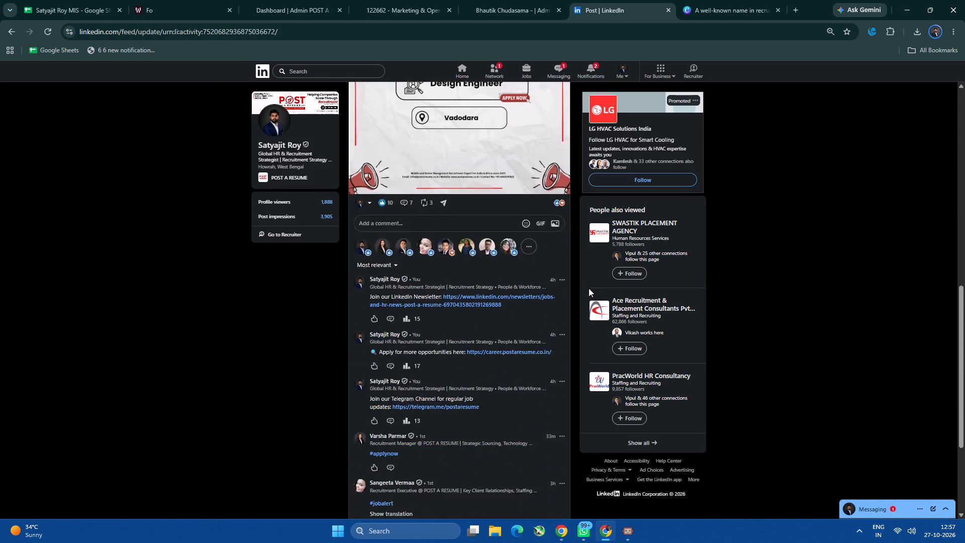
pyautogui.scroll(-5, 589, 288)
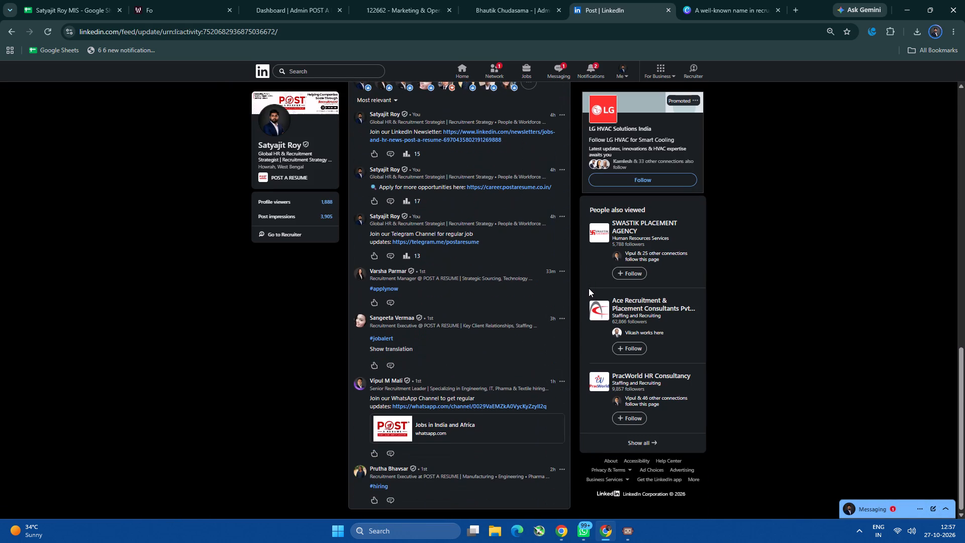
pyautogui.scroll(7, 588, 288)
# Check the LinkedIn notifications and network updates, ending on the home feed.
pyautogui.click(594, 69)
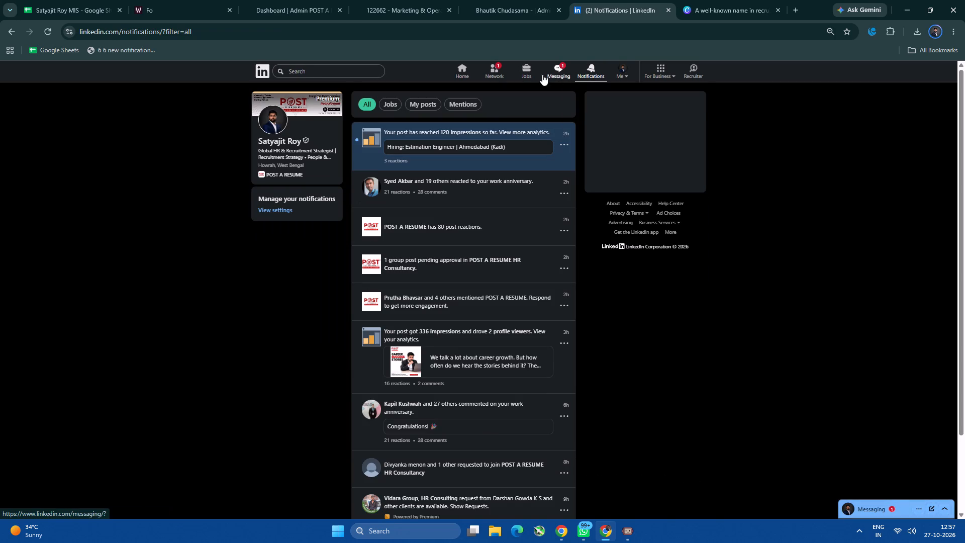
pyautogui.click(492, 71)
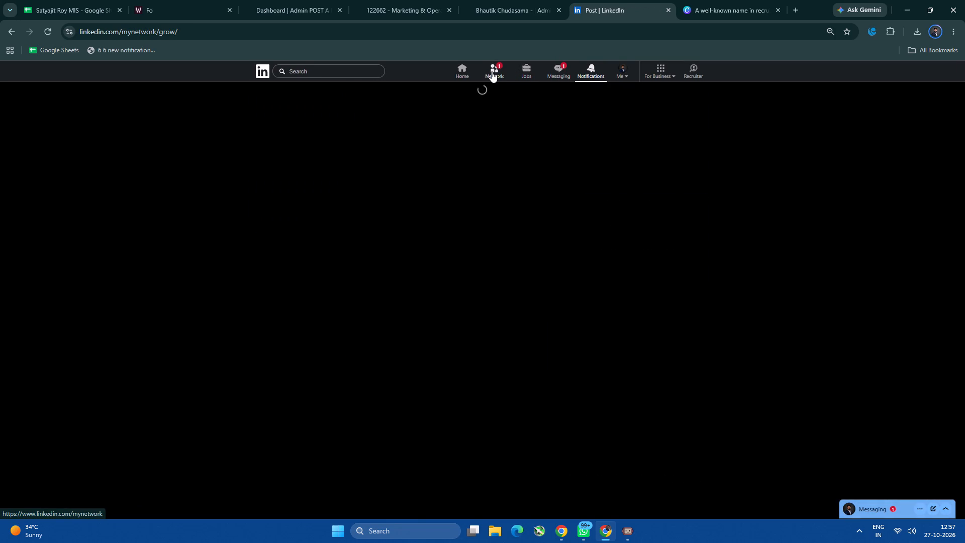
pyautogui.click(466, 75)
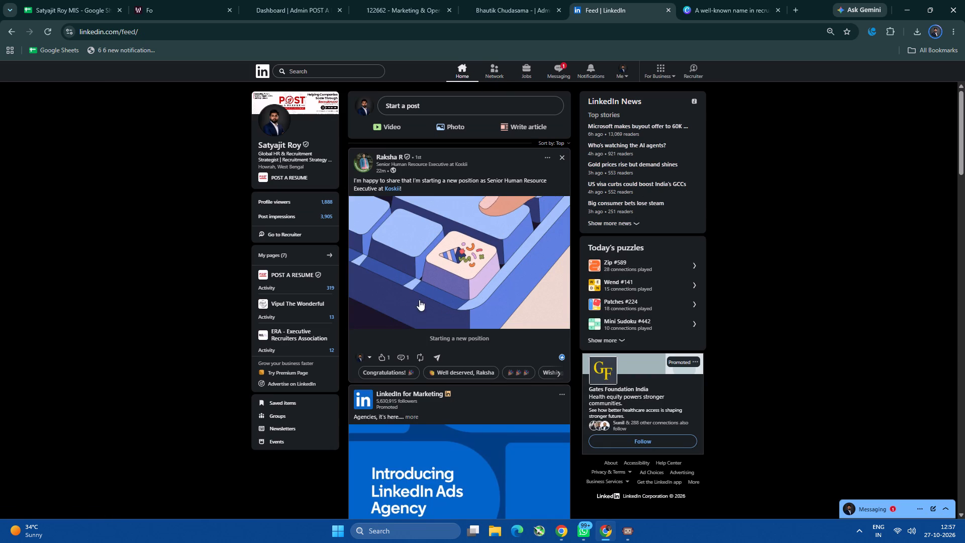
# Like the feed post about a new position at Koskii and comment "Congratulations! 🎉" on it.
pyautogui.click(387, 357)
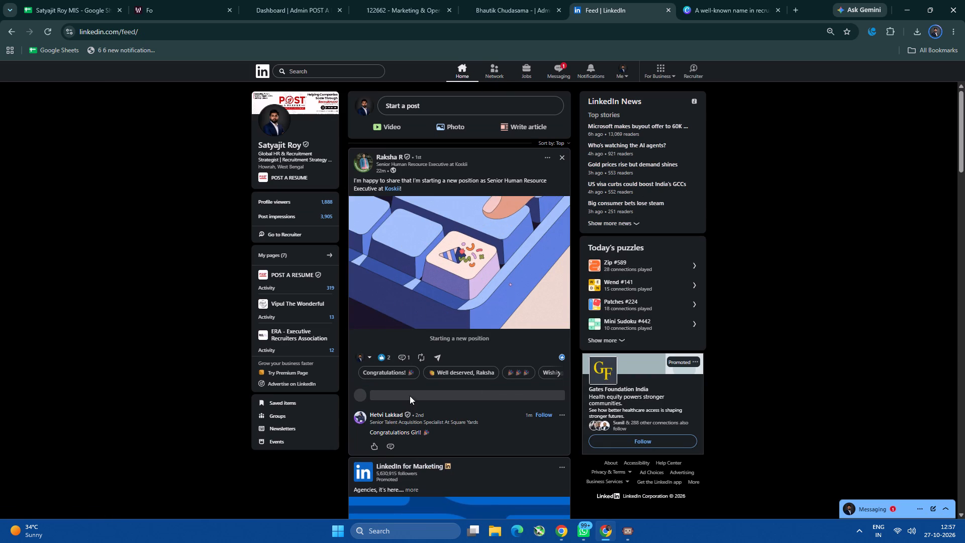
pyautogui.click(387, 375)
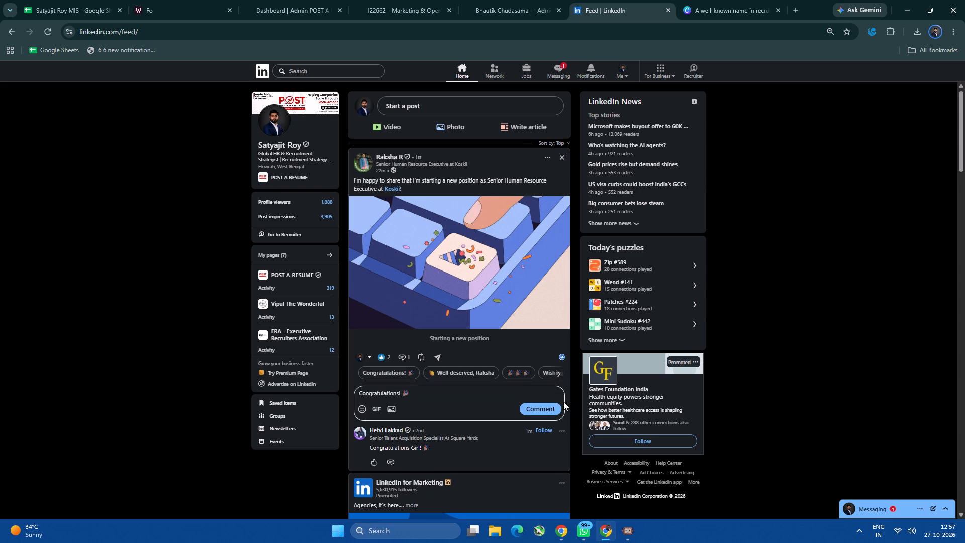
pyautogui.click(554, 404)
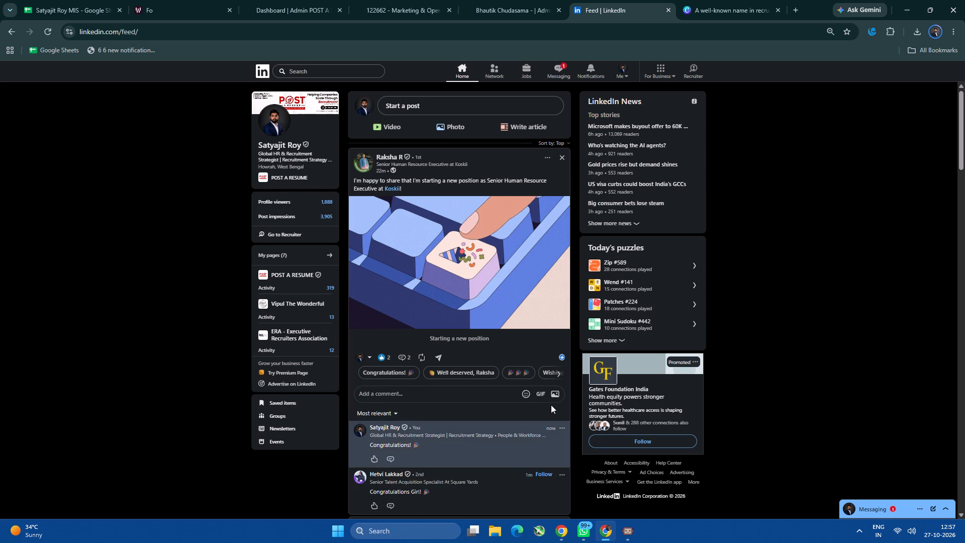
# Like the feed post about a new Recruiter position at Amazon and comment "Congratulations! 🎉" on it.
pyautogui.scroll(-10, 371, 372)
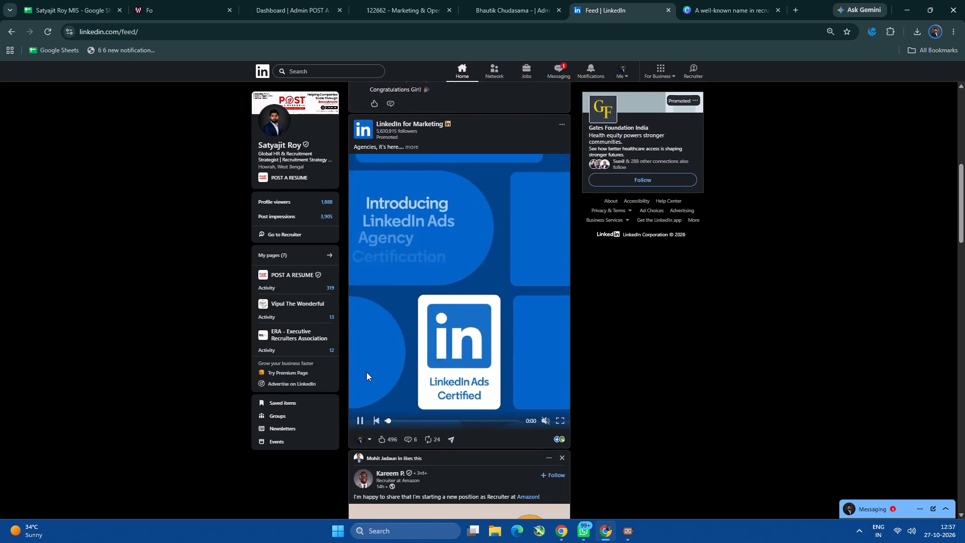
pyautogui.scroll(-5, 366, 372)
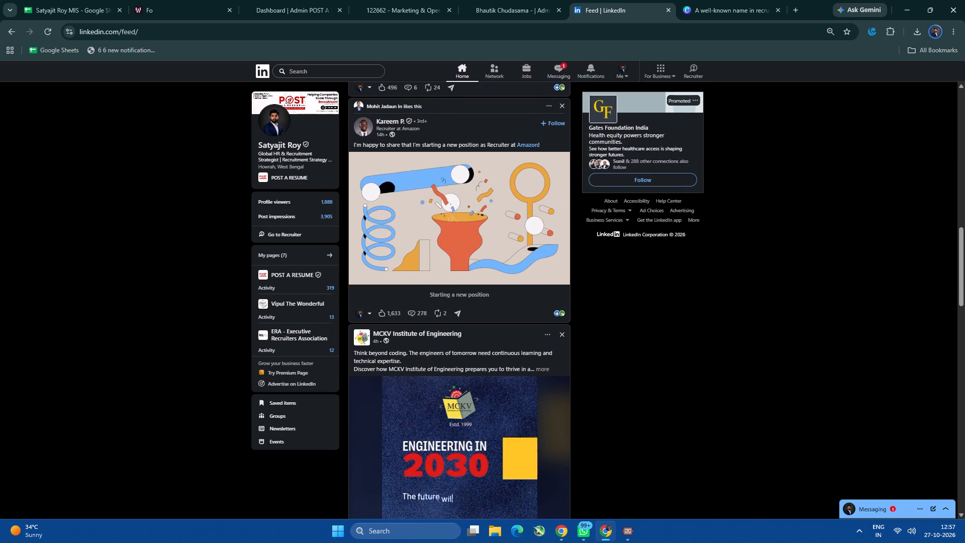
pyautogui.click(383, 313)
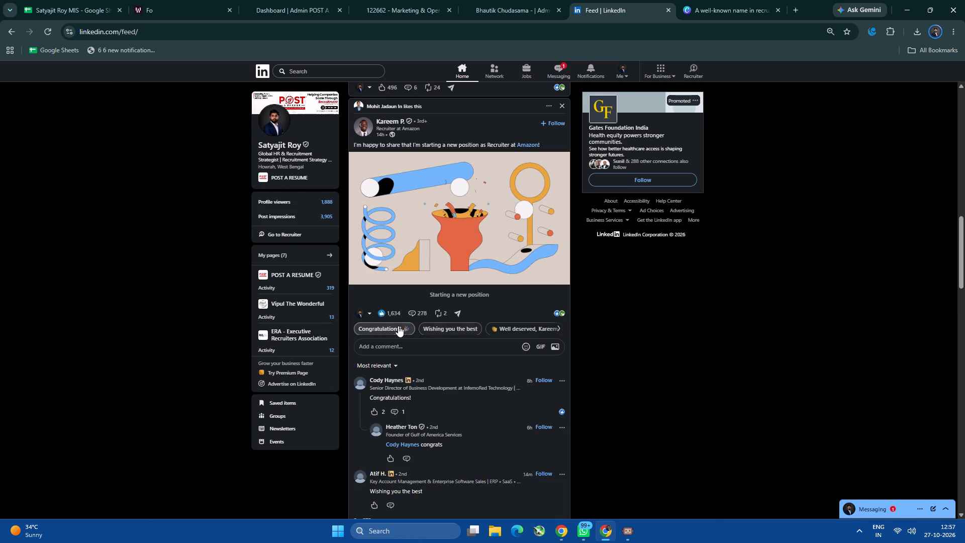
pyautogui.click(398, 326)
pyautogui.click(542, 361)
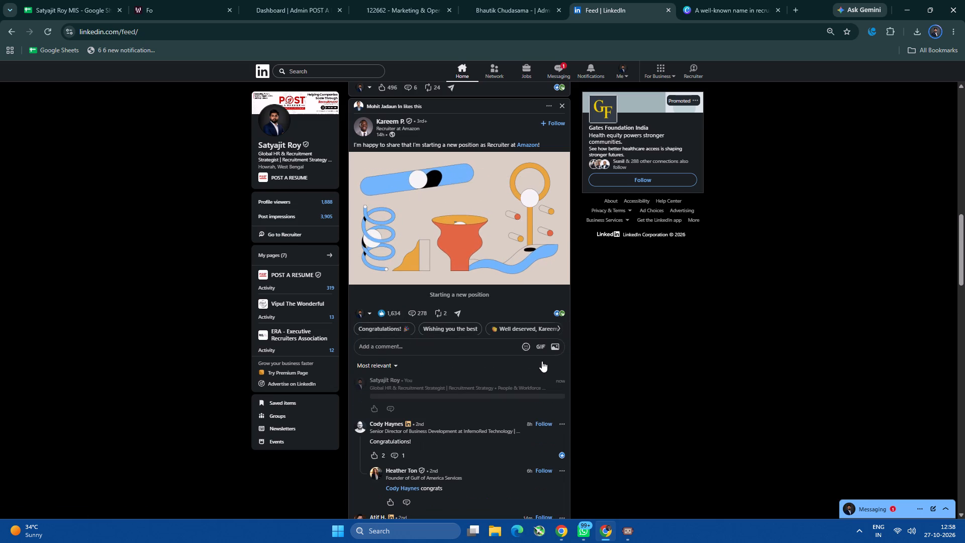
# Send the Amazon recruiter a connection invitation without a note from their profile and return to the feed.
pyautogui.click(385, 122)
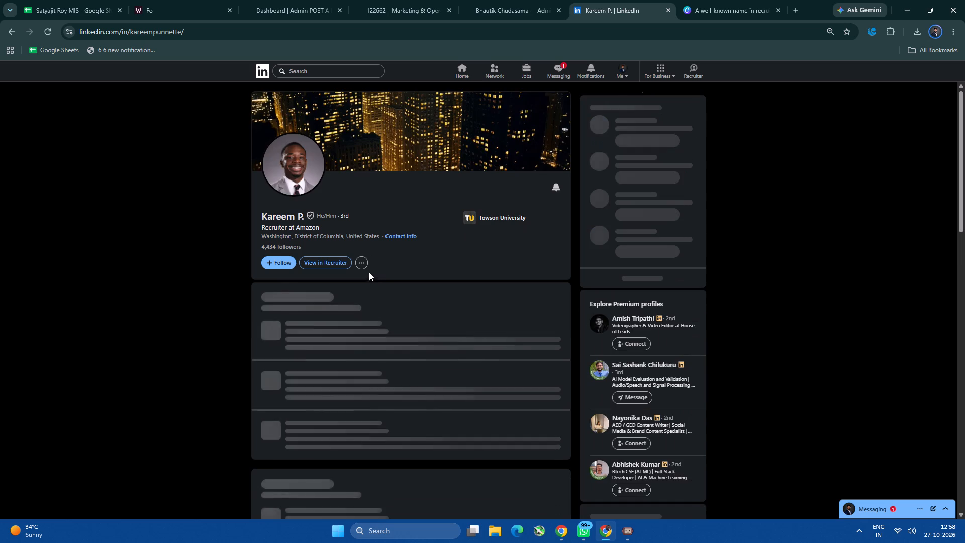
pyautogui.click(360, 260)
pyautogui.click(395, 348)
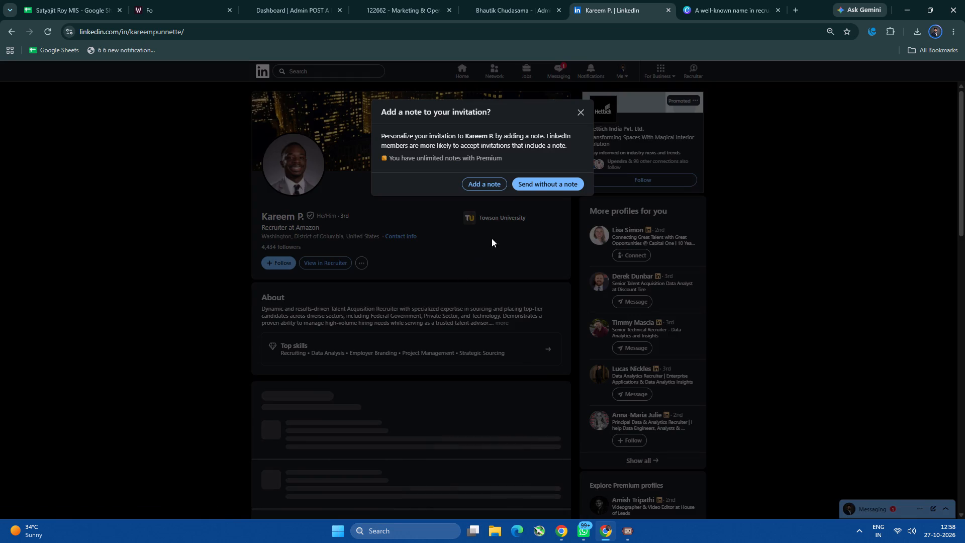
pyautogui.click(557, 187)
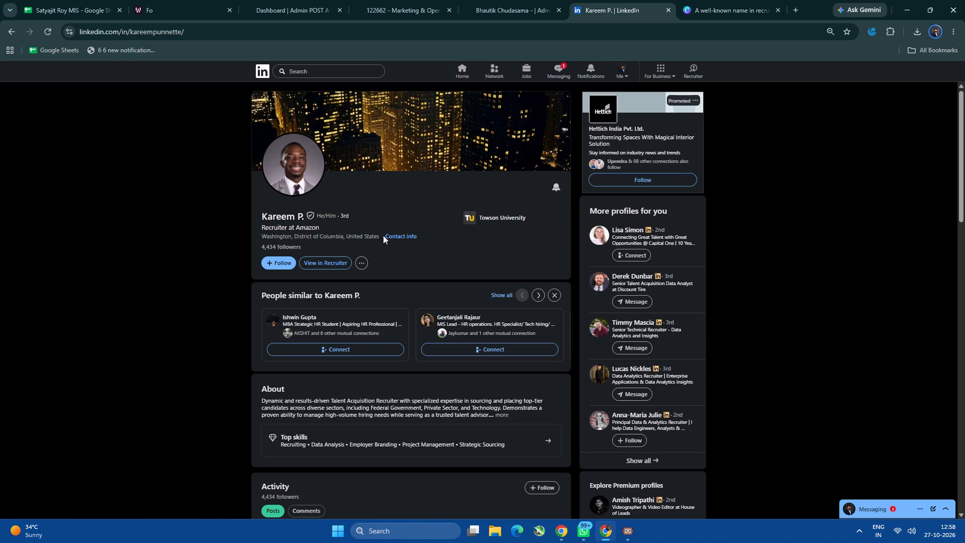
pyautogui.click(16, 28)
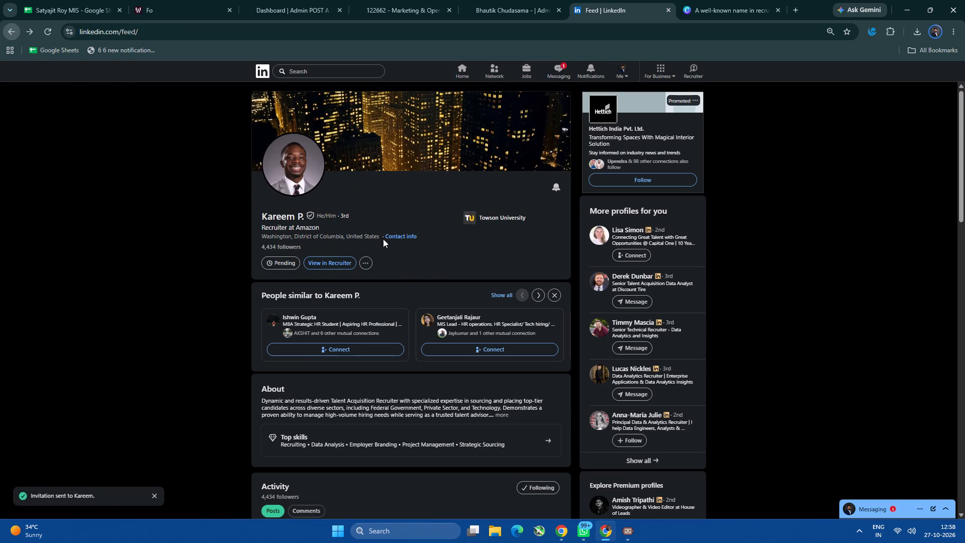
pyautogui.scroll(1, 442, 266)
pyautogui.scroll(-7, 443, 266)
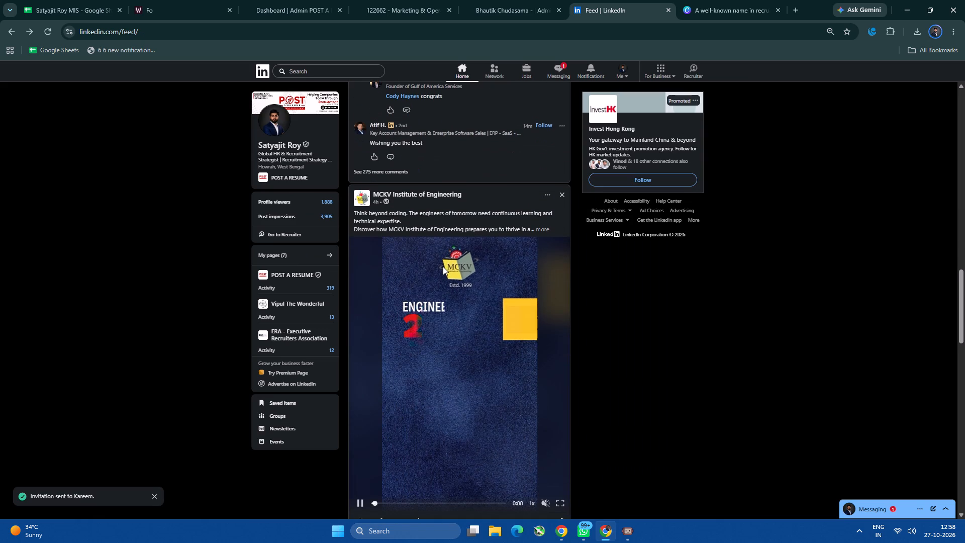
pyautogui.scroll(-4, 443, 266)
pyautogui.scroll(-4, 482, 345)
# Switch to Cubric Studio and quit it while the ComfyUI engine is still installing.
pyautogui.click(634, 530)
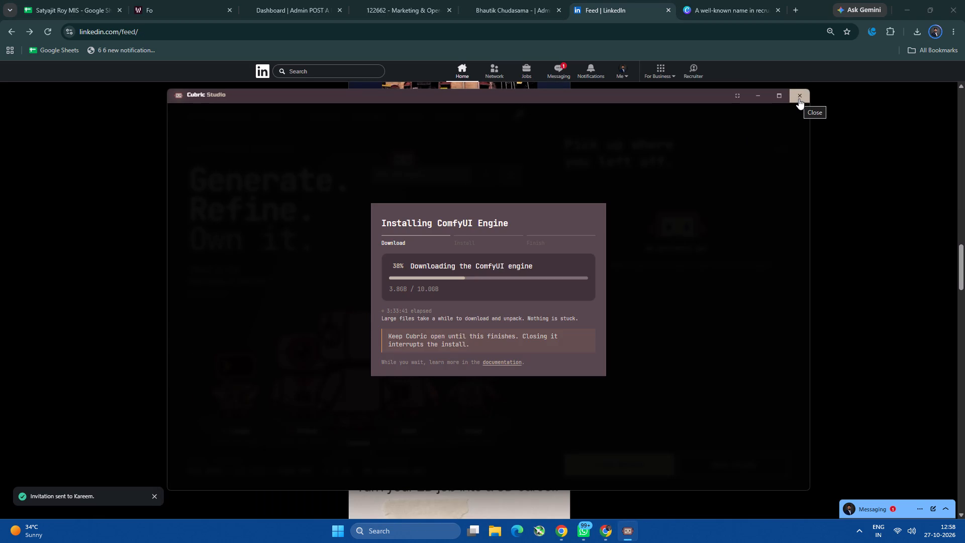
pyautogui.click(800, 98)
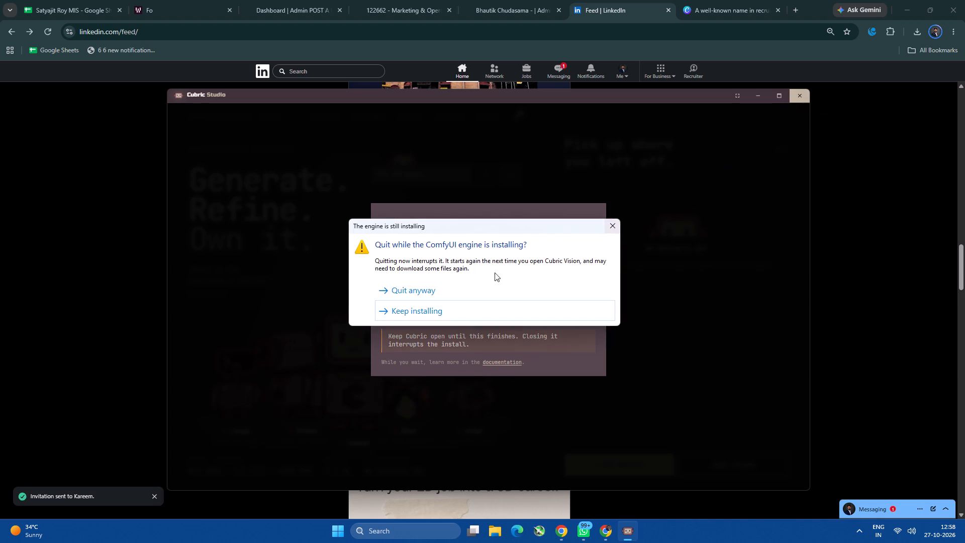
pyautogui.click(408, 293)
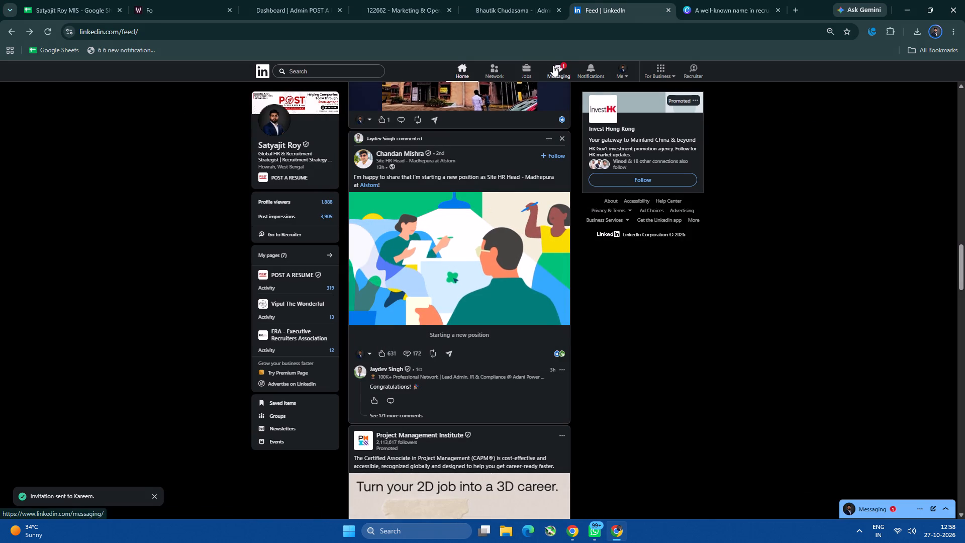
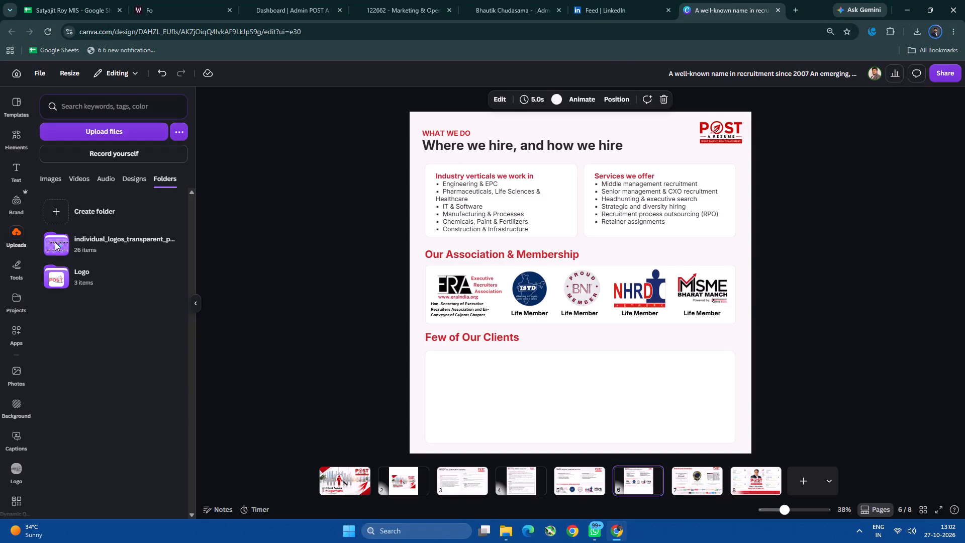
# Reload the Canva design and close the candidate's admin page.
pyautogui.click(43, 27)
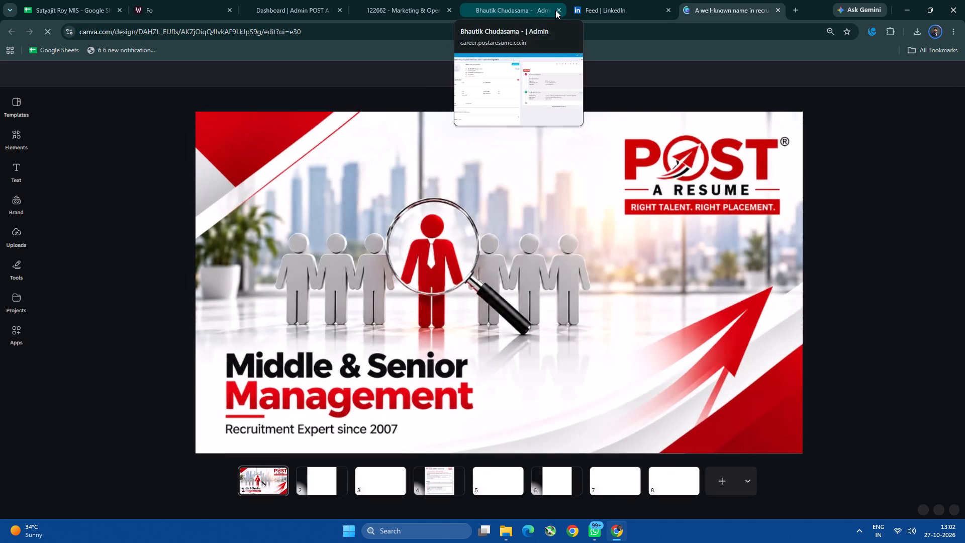
pyautogui.click(557, 11)
# Go to page 6 and open the individual_logos_transparent_png folder among the uploaded folders.
pyautogui.click(631, 481)
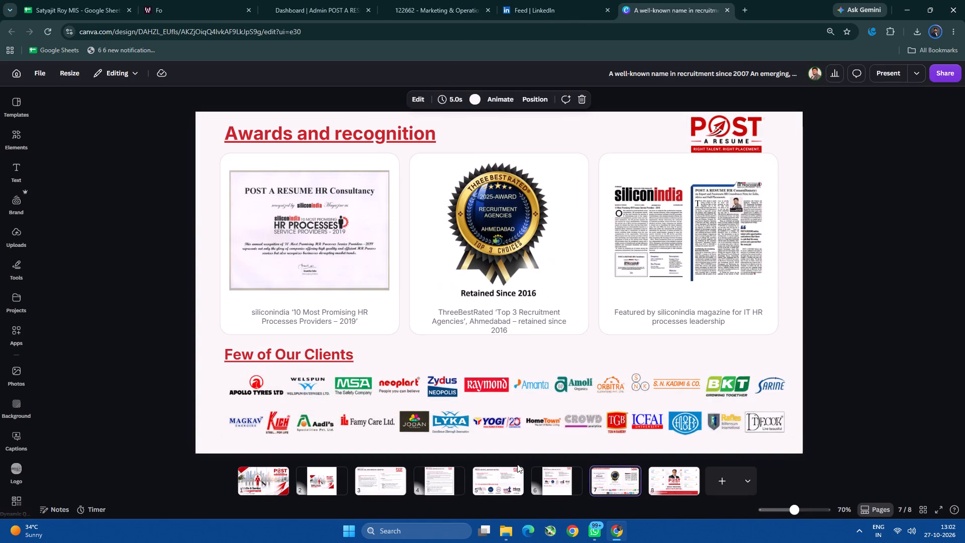
pyautogui.click(562, 479)
pyautogui.click(13, 238)
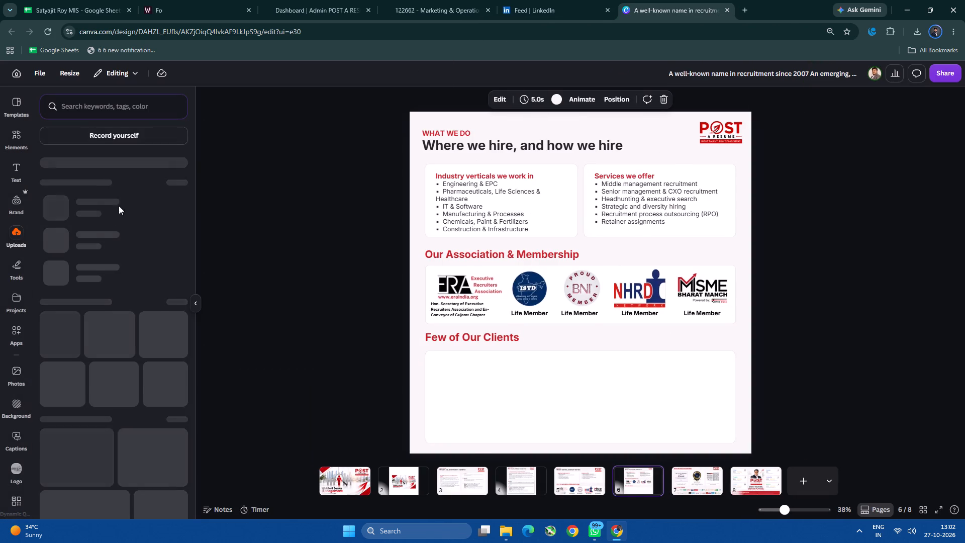
pyautogui.click(169, 173)
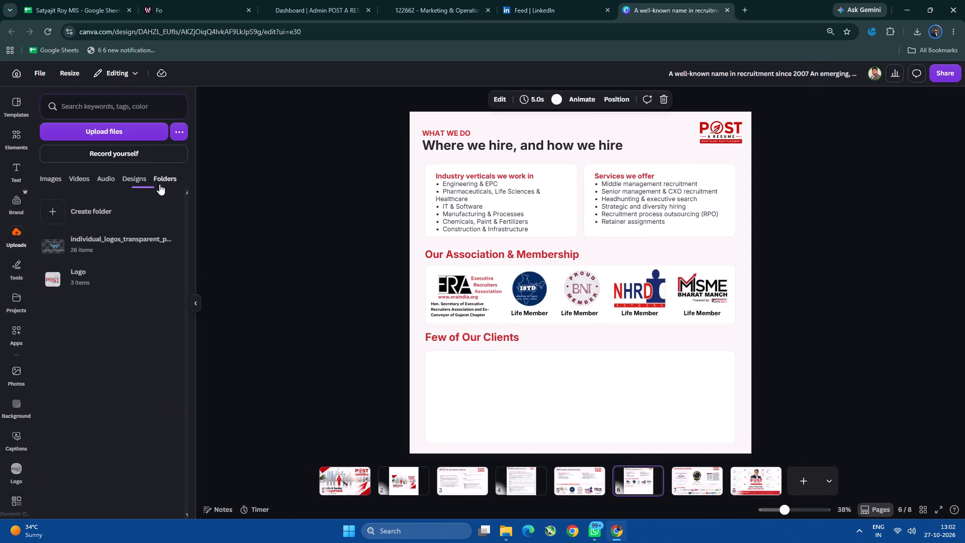
pyautogui.doubleClick(93, 239)
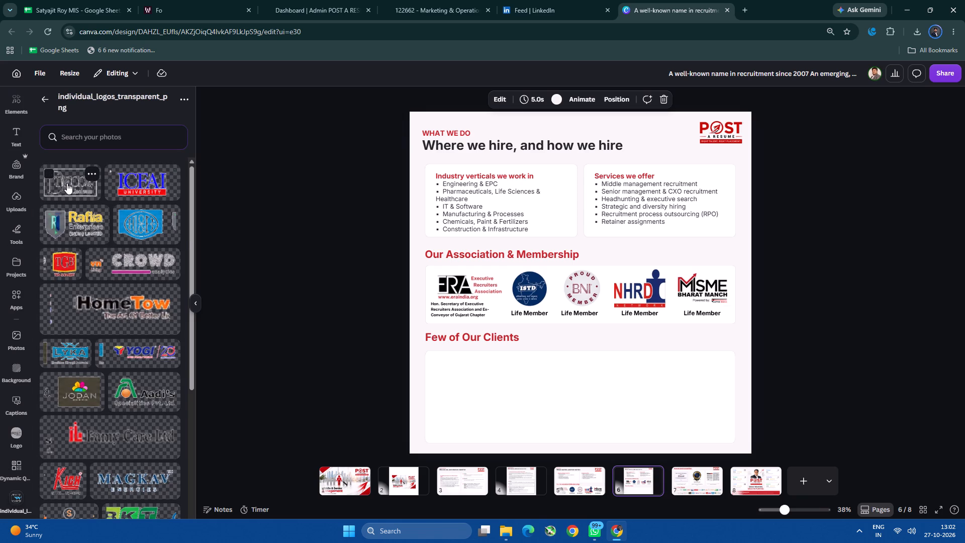
# Add the Decor Linoleum logo to page 6, shrink it, and place it beside the Few of Our Clients heading.
pyautogui.moveTo(67, 183); pyautogui.dragTo(511, 294)
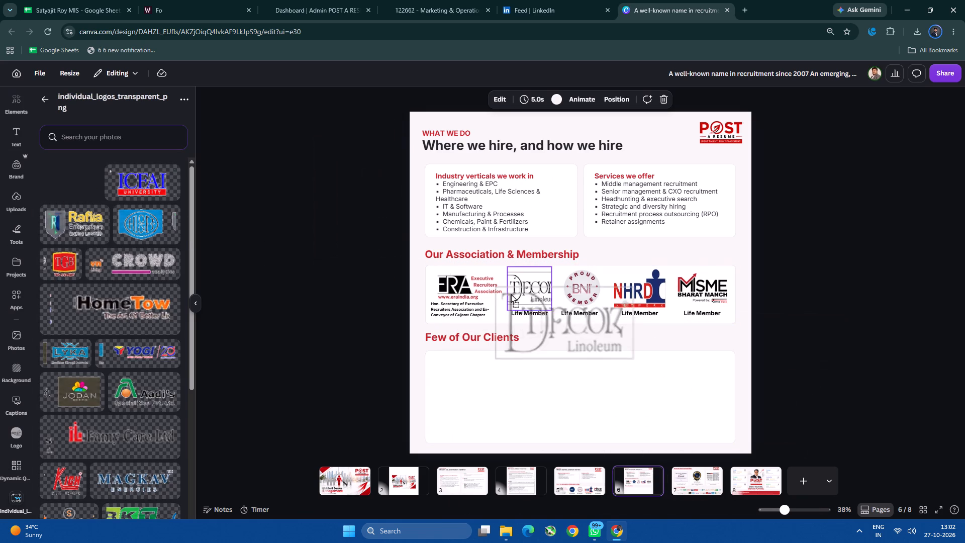
pyautogui.moveTo(511, 294); pyautogui.dragTo(513, 315)
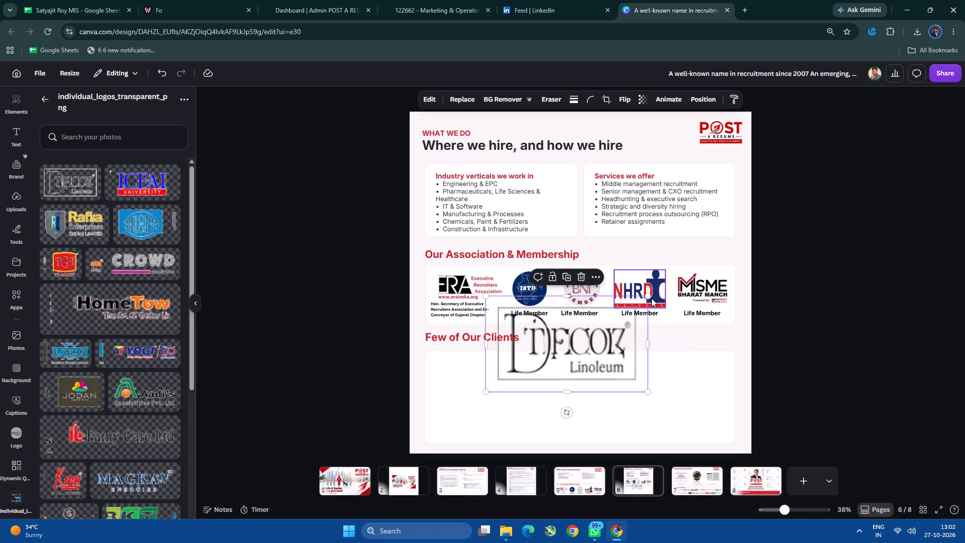
pyautogui.click(651, 298)
pyautogui.click(603, 321)
pyautogui.moveTo(646, 295); pyautogui.dragTo(601, 329)
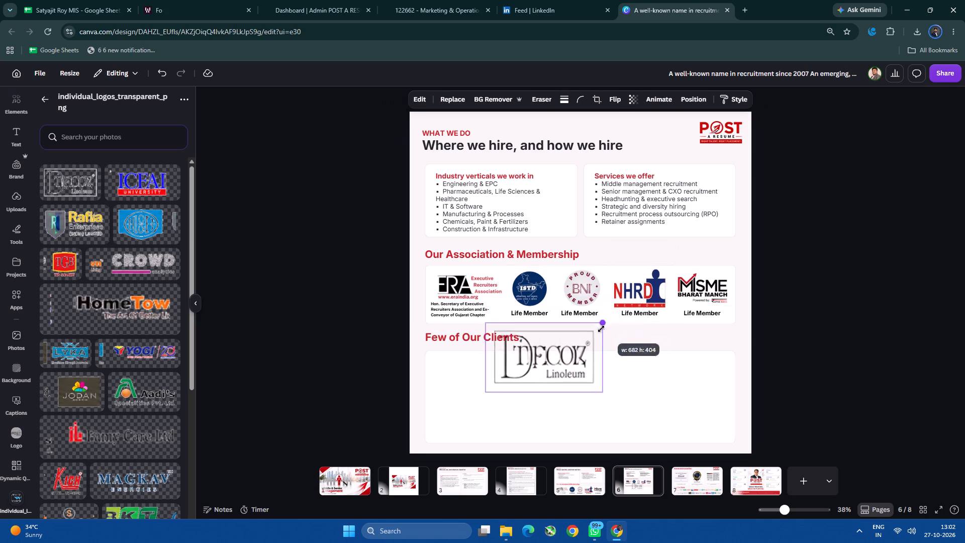
pyautogui.moveTo(601, 329); pyautogui.dragTo(538, 375)
pyautogui.moveTo(518, 379); pyautogui.dragTo(467, 371)
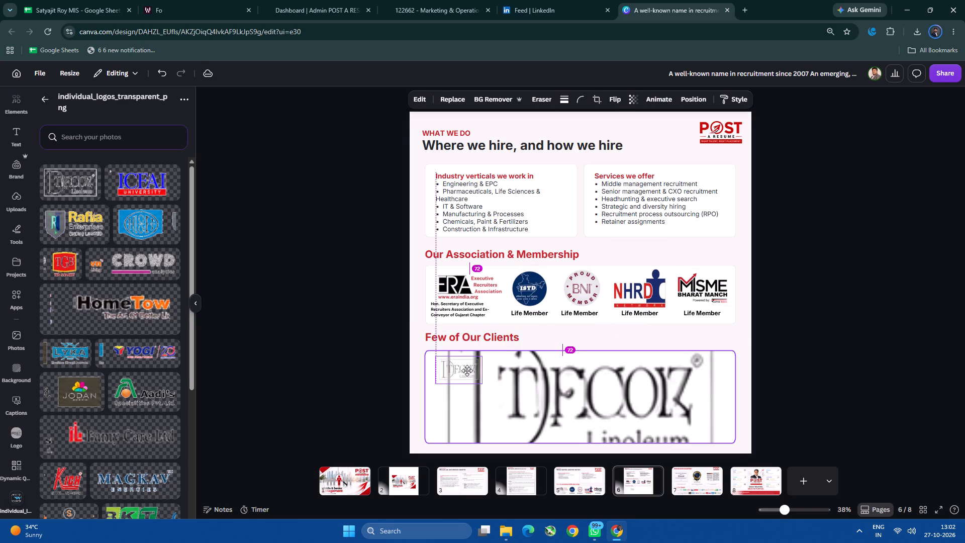
pyautogui.moveTo(467, 371); pyautogui.dragTo(610, 339)
# Delete the large white box below the Few of Our Clients heading.
pyautogui.click(542, 402)
pyautogui.press('Delete')
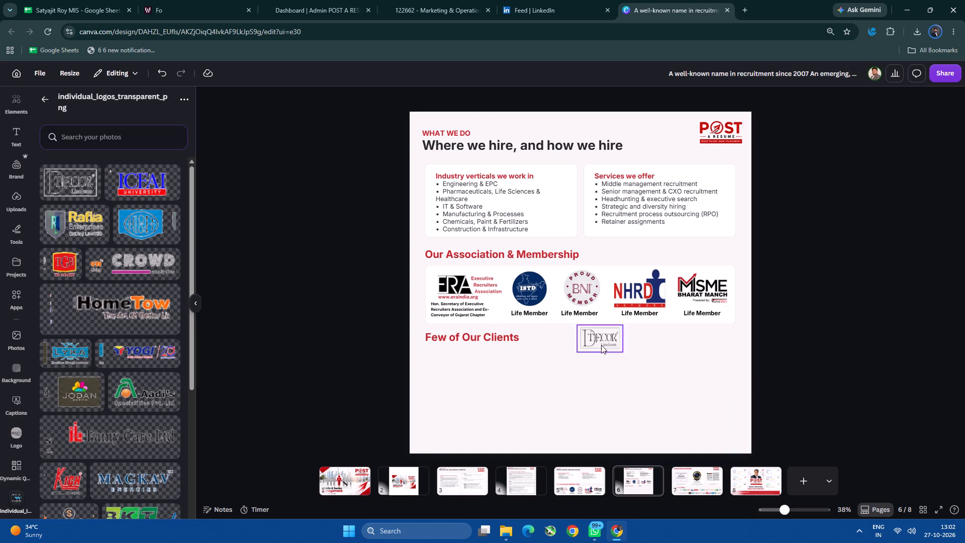
# Narrow the Few of Our Clients heading's text box so it fits its single line of text.
pyautogui.moveTo(601, 340); pyautogui.dragTo(541, 364)
pyautogui.hotkey('ctrl', 'z')
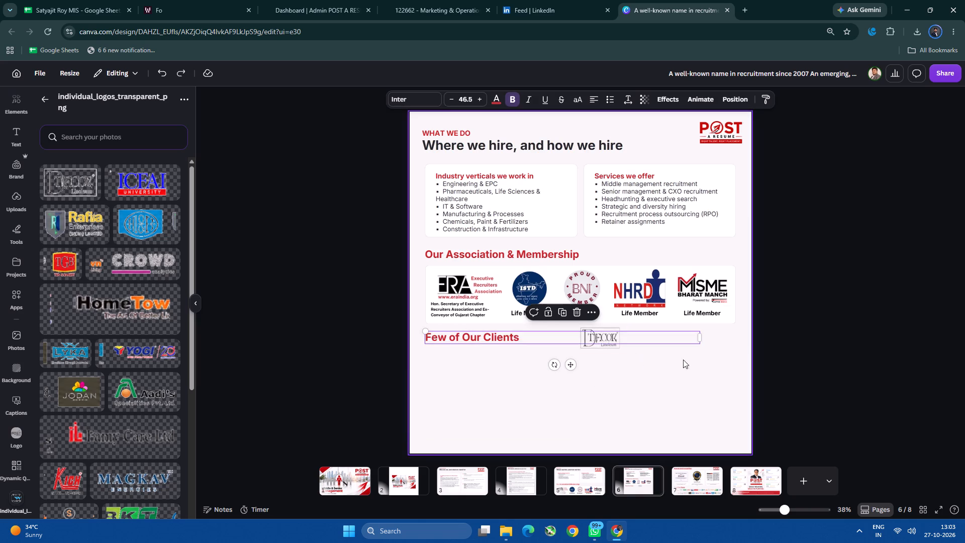
pyautogui.moveTo(703, 340); pyautogui.dragTo(521, 341)
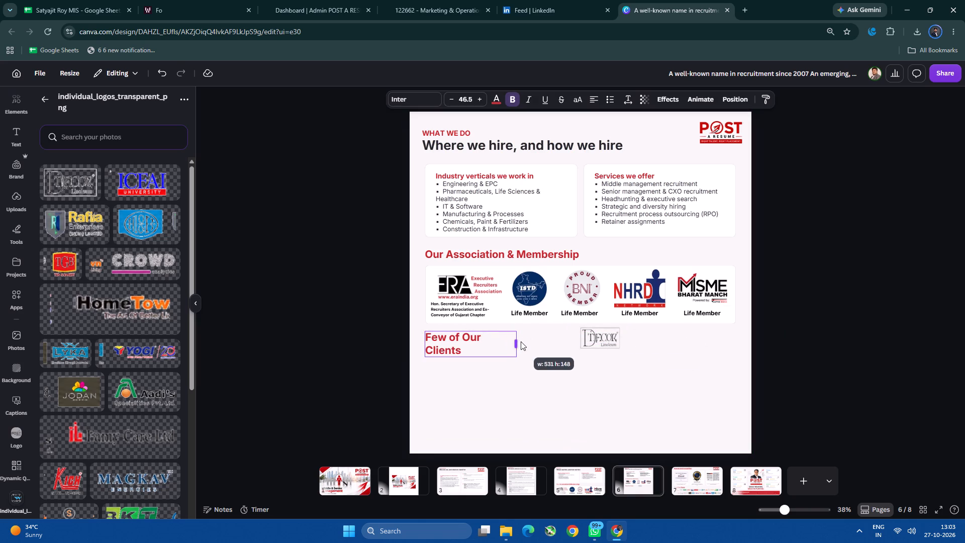
pyautogui.moveTo(521, 341); pyautogui.dragTo(529, 340)
# Move the Decor Linoleum logo directly below the start of the Few of Our Clients heading.
pyautogui.moveTo(594, 334); pyautogui.dragTo(442, 357)
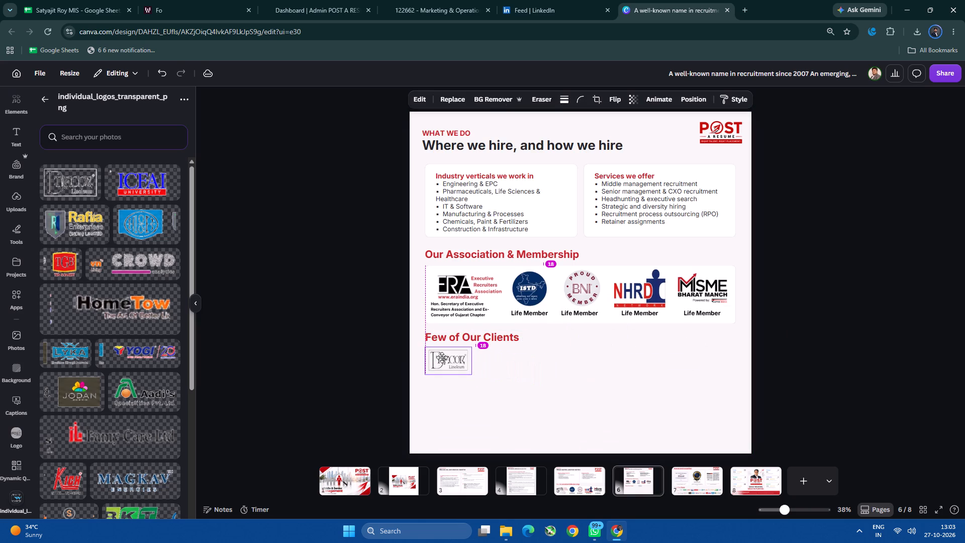
pyautogui.moveTo(442, 357); pyautogui.dragTo(439, 355)
# Add the ICFAI University logo, shrink it to match, and place it beside the Decor Linoleum logo.
pyautogui.moveTo(130, 187); pyautogui.dragTo(157, 193)
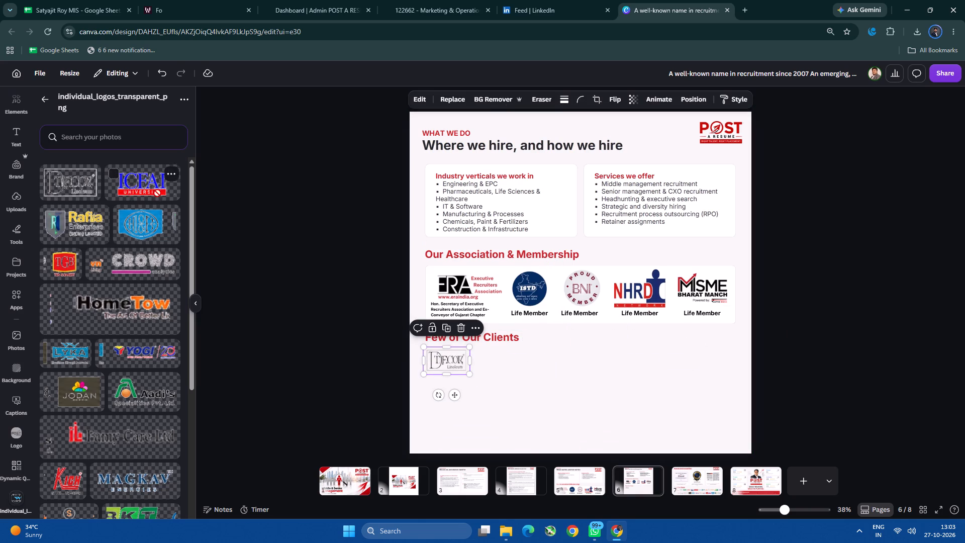
pyautogui.moveTo(157, 193); pyautogui.dragTo(481, 358)
pyautogui.moveTo(617, 335); pyautogui.dragTo(569, 358)
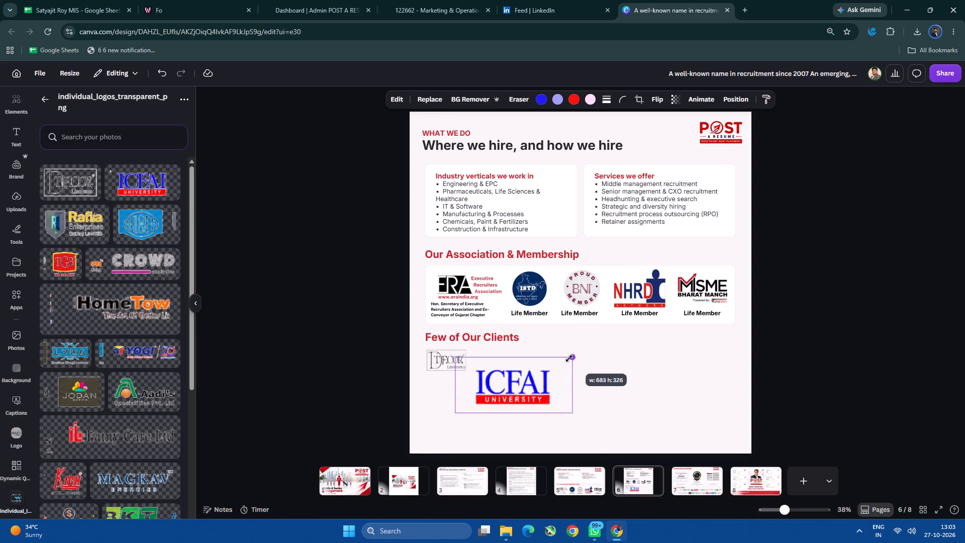
pyautogui.moveTo(569, 358); pyautogui.dragTo(504, 391)
pyautogui.moveTo(481, 403); pyautogui.dragTo(497, 363)
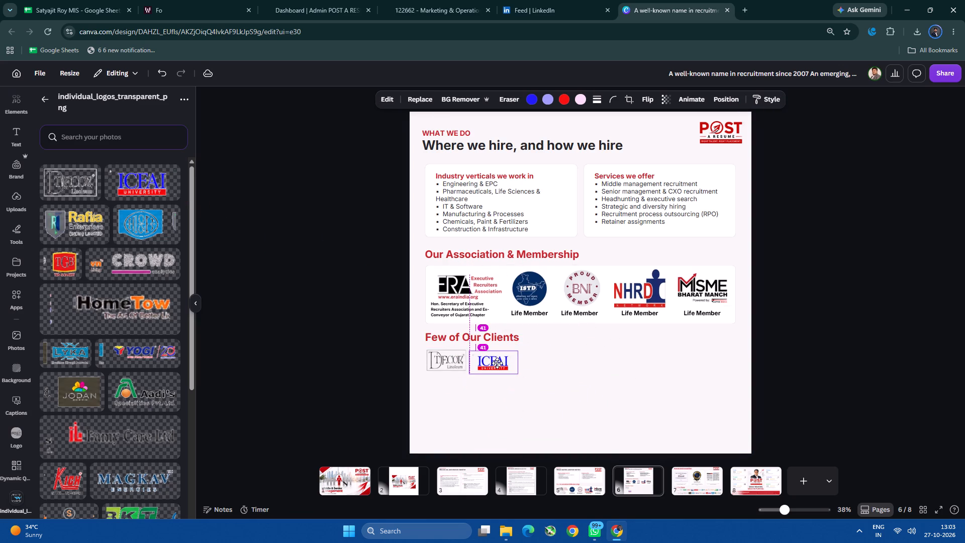
pyautogui.moveTo(497, 363); pyautogui.dragTo(497, 362)
# Add the Rafia Enterprises logo, shrink it to match the other client logos, and place it beside the ICFAI University logo.
pyautogui.moveTo(66, 231); pyautogui.dragTo(74, 231)
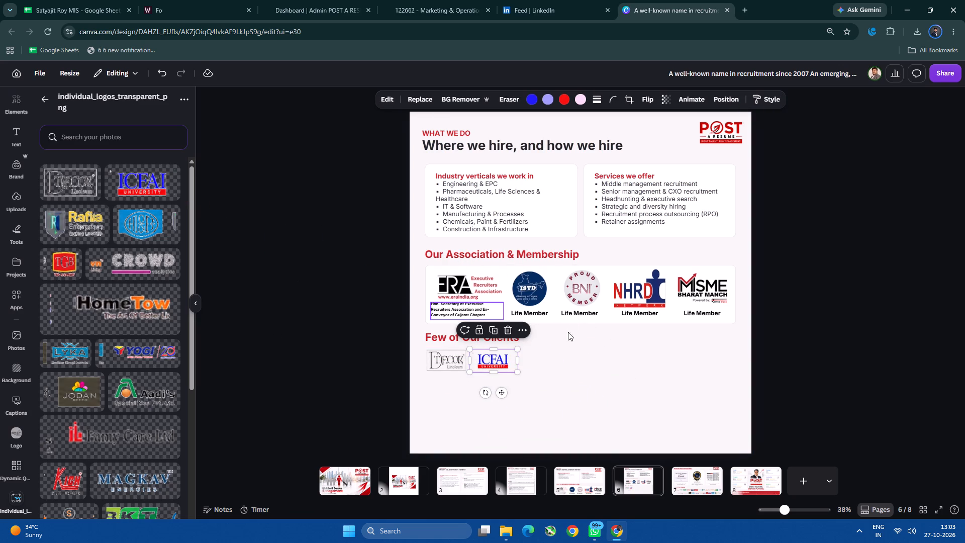
pyautogui.moveTo(74, 230); pyautogui.dragTo(579, 363)
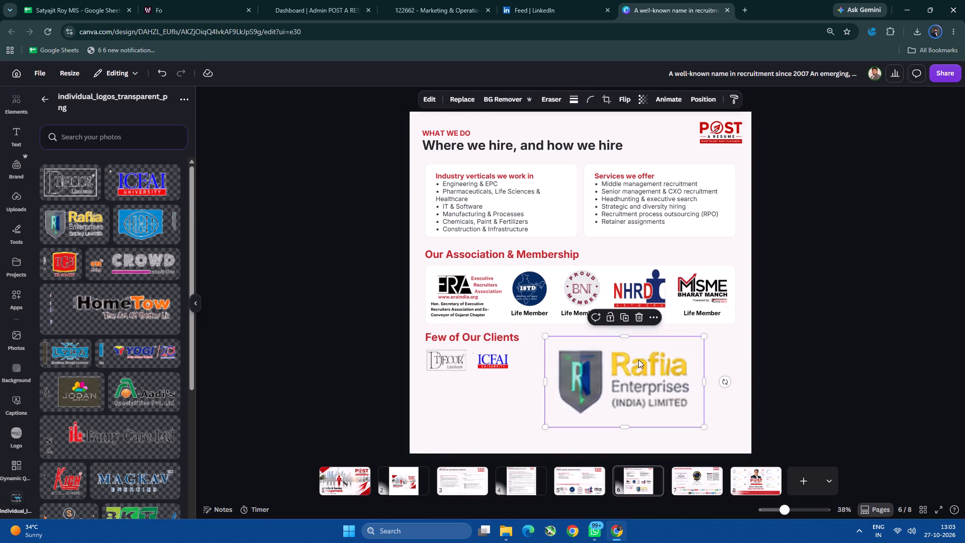
pyautogui.moveTo(706, 338); pyautogui.dragTo(600, 407)
pyautogui.moveTo(576, 412); pyautogui.dragTo(570, 366)
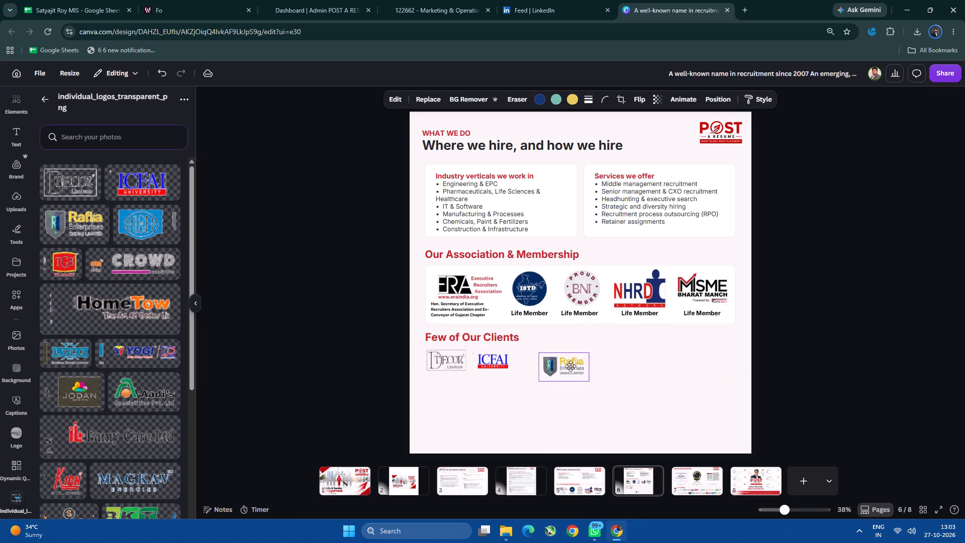
pyautogui.moveTo(570, 366); pyautogui.dragTo(546, 360)
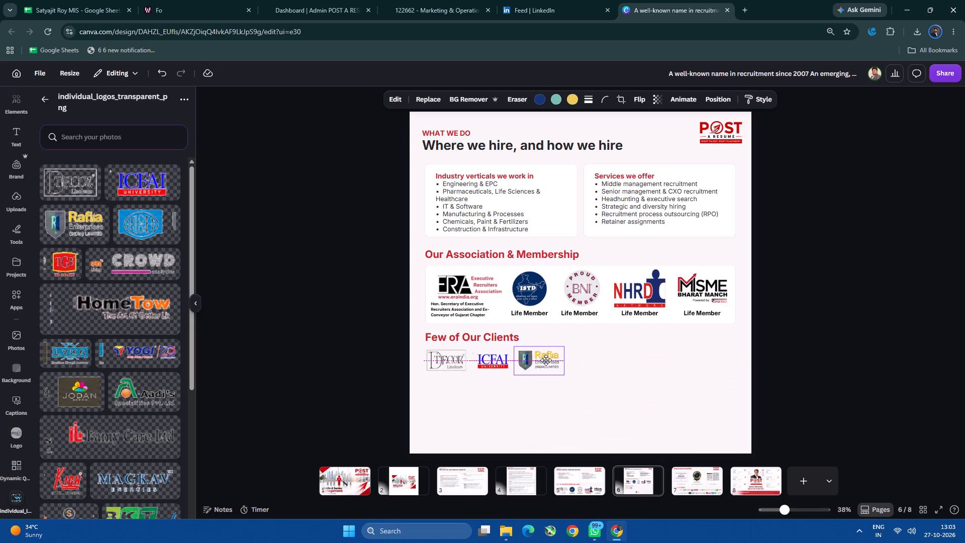
pyautogui.moveTo(546, 360); pyautogui.dragTo(545, 360)
pyautogui.click(560, 375)
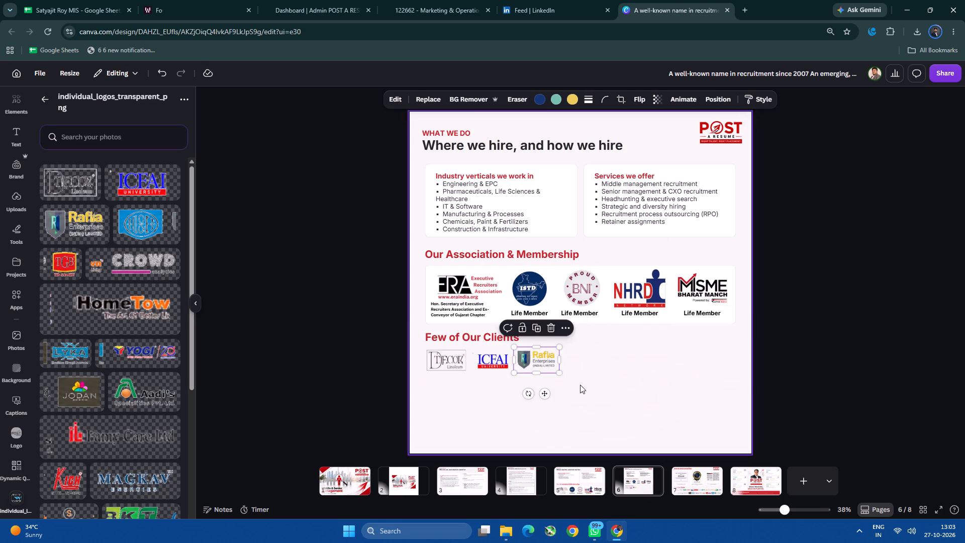
pyautogui.click(580, 385)
# Add the blue oval emblem logo, crop off its stray grey strip, shrink it, and place it beside the Rafia Enterprises logo.
pyautogui.click(140, 214)
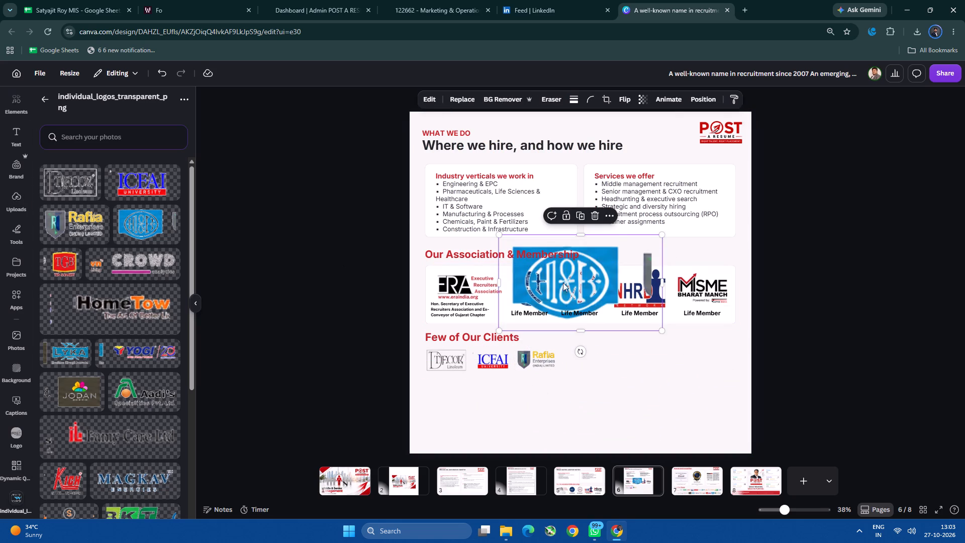
pyautogui.moveTo(565, 313); pyautogui.dragTo(594, 361)
pyautogui.hotkey('ctrl', 'z')
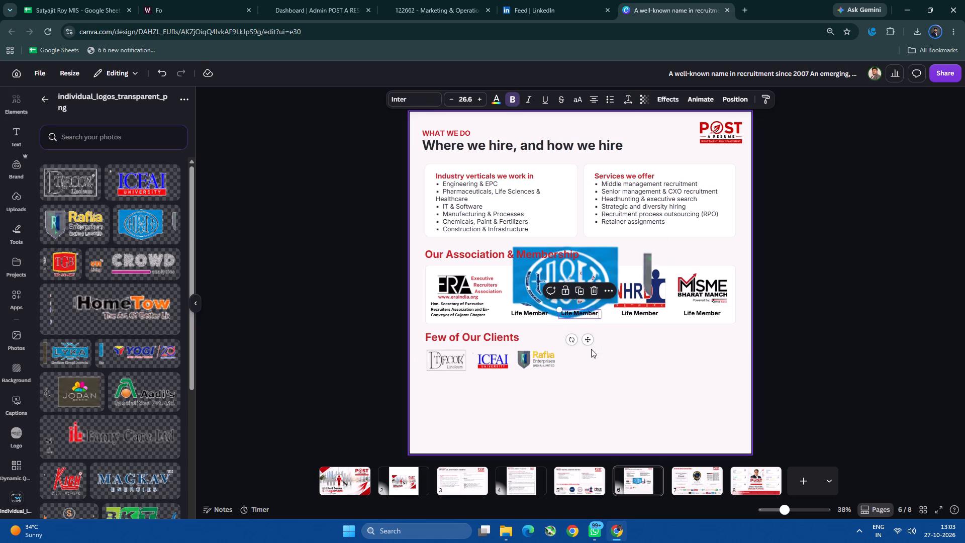
pyautogui.click(575, 274)
pyautogui.moveTo(590, 266); pyautogui.dragTo(630, 378)
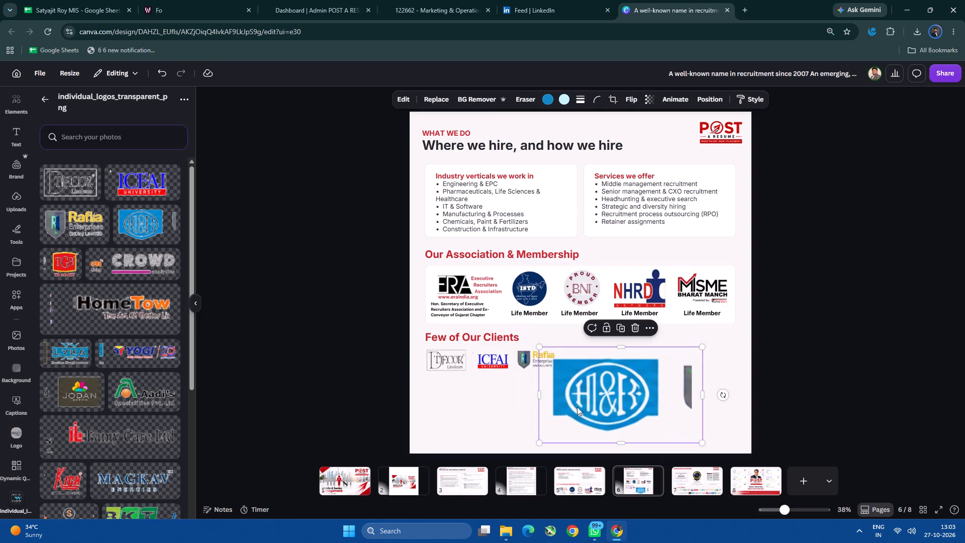
pyautogui.moveTo(701, 396); pyautogui.dragTo(667, 396)
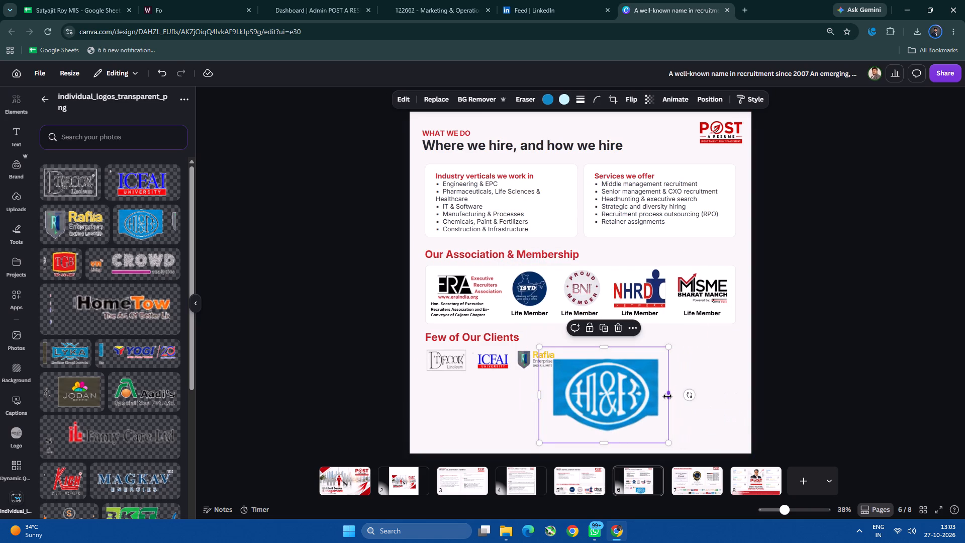
pyautogui.moveTo(540, 441); pyautogui.dragTo(635, 365)
pyautogui.moveTo(656, 364); pyautogui.dragTo(578, 364)
pyautogui.click(583, 401)
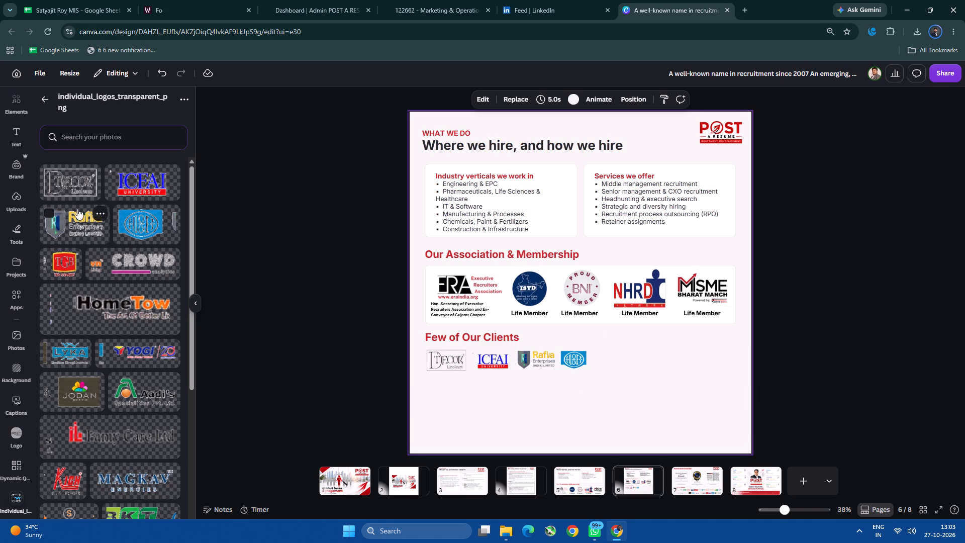
# Add the TGB Tea N Bakery logo, crop its empty sides, shrink it, and place it beside the blue oval emblem logo.
pyautogui.moveTo(65, 269); pyautogui.dragTo(578, 345)
pyautogui.moveTo(553, 386); pyautogui.dragTo(593, 386)
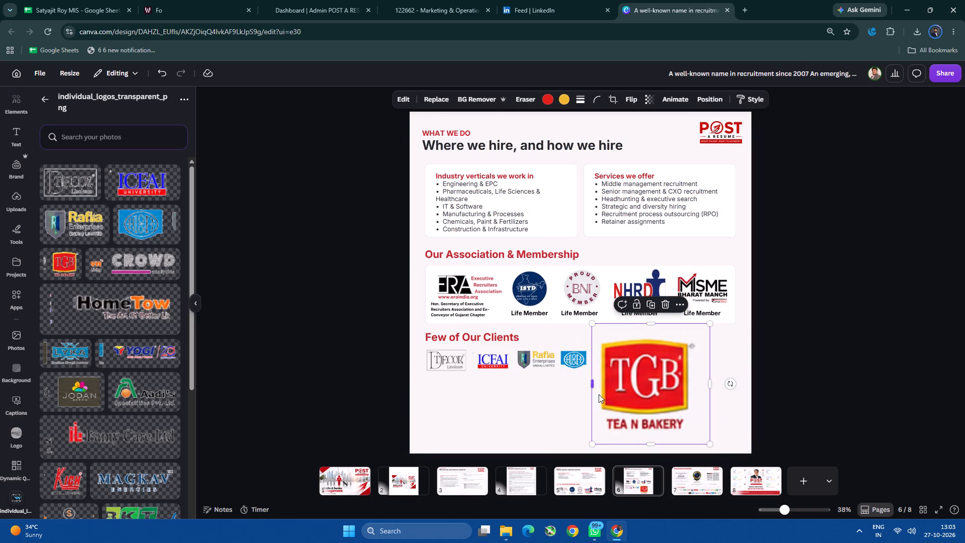
pyautogui.moveTo(711, 381); pyautogui.dragTo(699, 385)
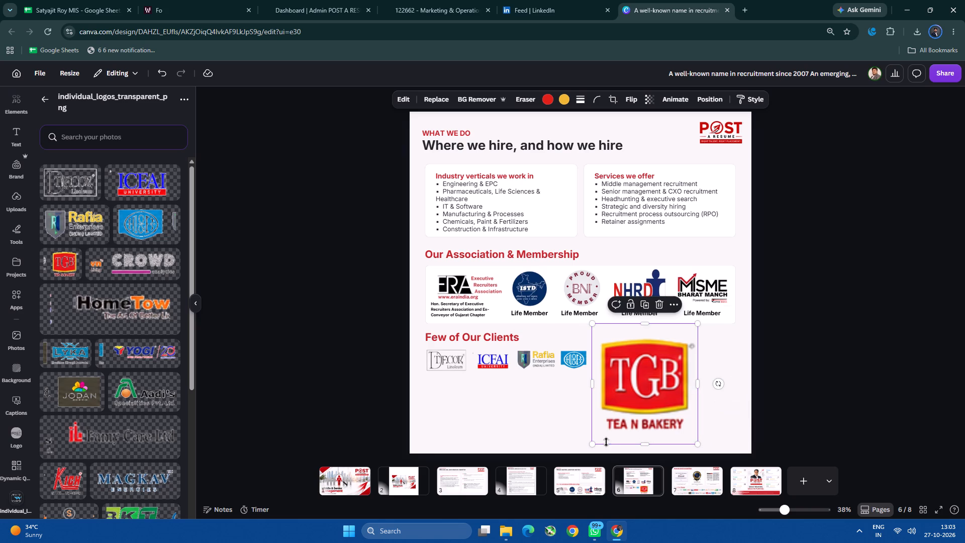
pyautogui.moveTo(591, 446); pyautogui.dragTo(689, 382)
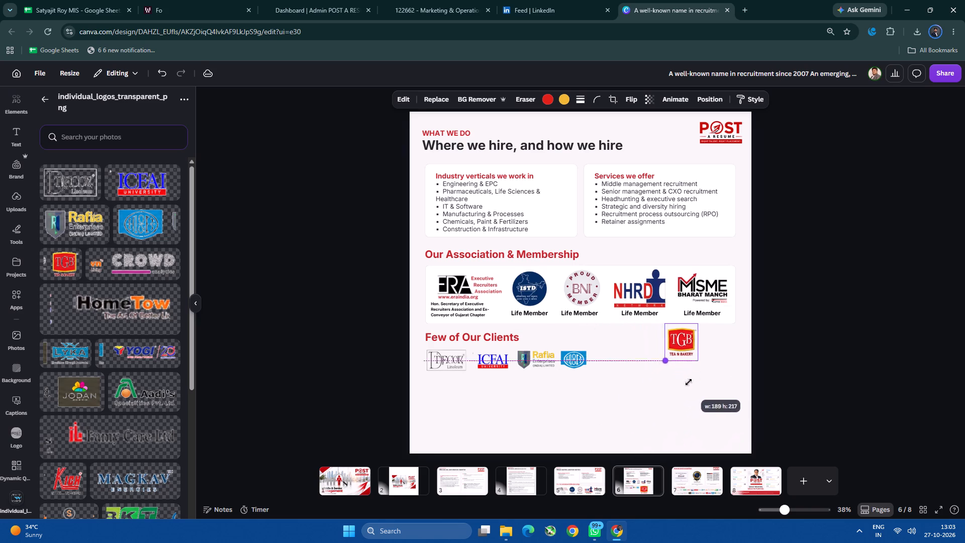
pyautogui.moveTo(689, 382); pyautogui.dragTo(690, 381)
pyautogui.moveTo(684, 342); pyautogui.dragTo(609, 359)
pyautogui.click(696, 371)
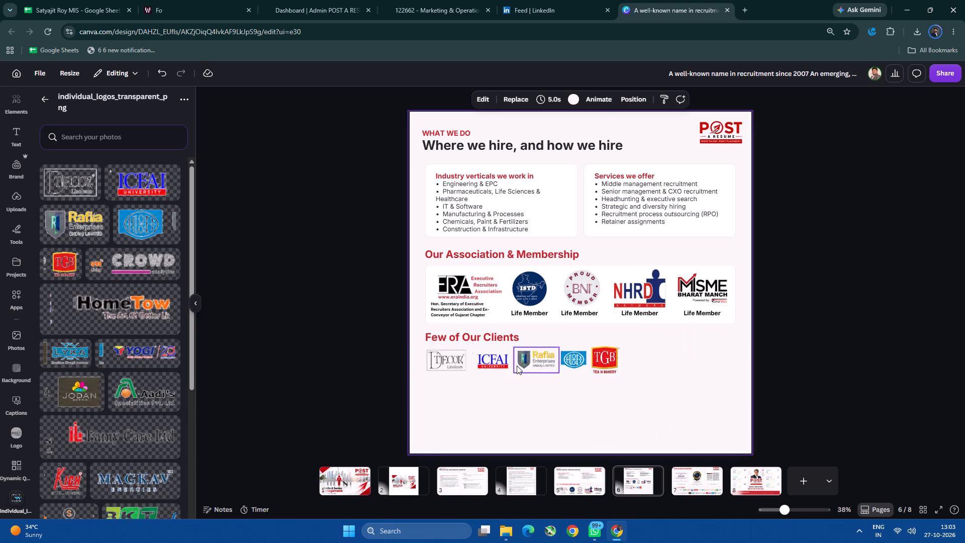
# Adjust the ICFAI, Rafia Enterprises and blue oval emblem logos to even out the gaps in the client row.
pyautogui.click(483, 363)
pyautogui.moveTo(524, 363); pyautogui.dragTo(519, 364)
pyautogui.click(565, 362)
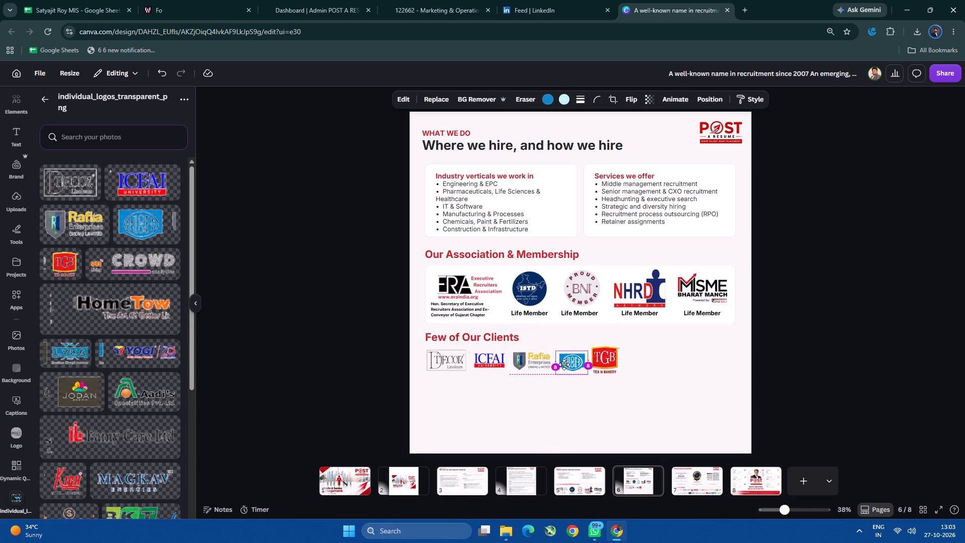
pyautogui.click(604, 358)
pyautogui.click(695, 368)
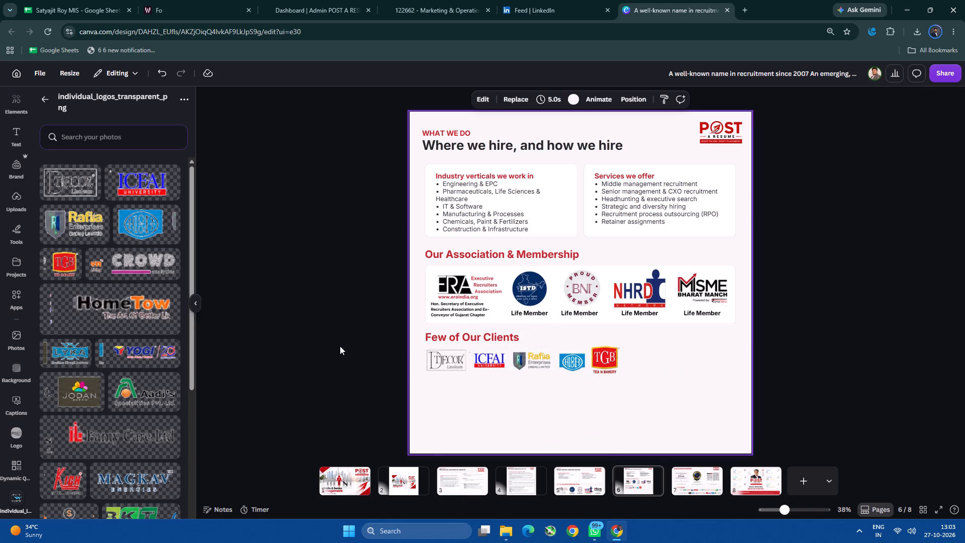
# Add the Crowd Analytics logo, crop out the vn Living part, shrink it, and place it beside the TGB logo.
pyautogui.click(113, 266)
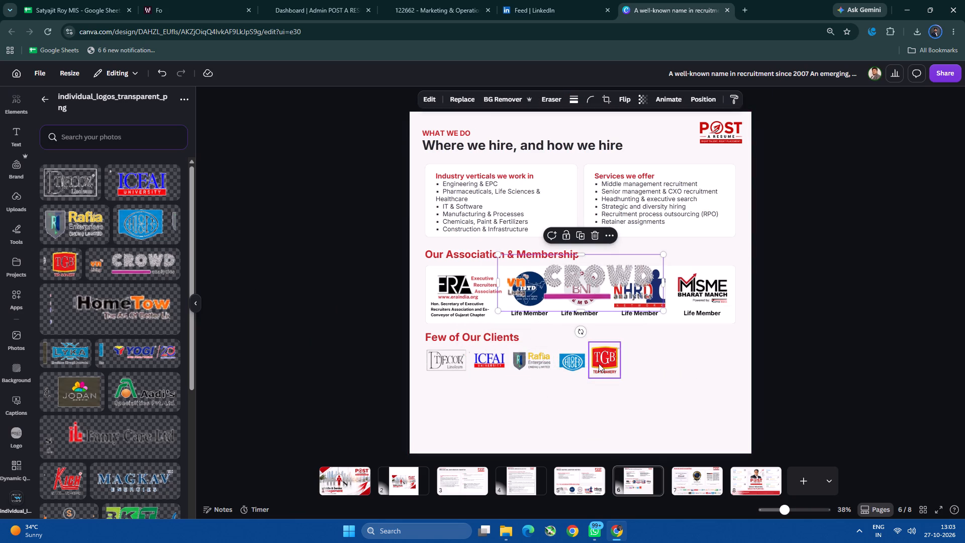
pyautogui.moveTo(622, 287); pyautogui.dragTo(683, 404)
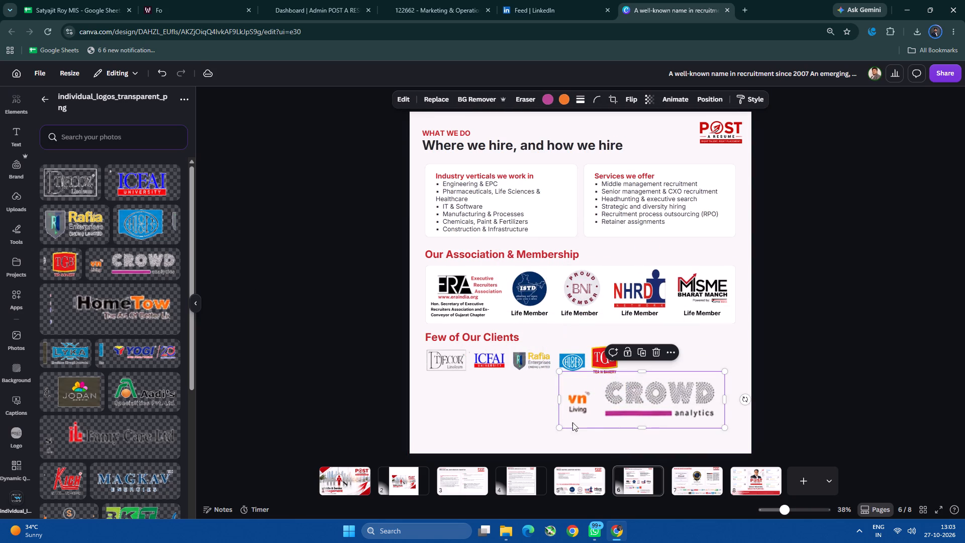
pyautogui.moveTo(558, 401); pyautogui.dragTo(599, 401)
pyautogui.moveTo(727, 402); pyautogui.dragTo(718, 404)
pyautogui.moveTo(672, 413); pyautogui.dragTo(693, 379)
pyautogui.moveTo(622, 394); pyautogui.dragTo(672, 365)
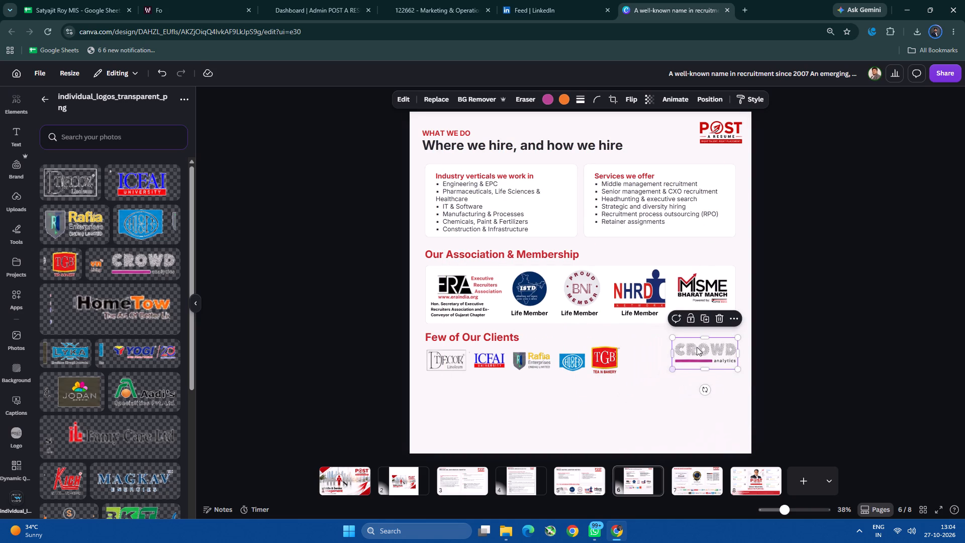
pyautogui.moveTo(696, 347); pyautogui.dragTo(649, 353)
pyautogui.moveTo(628, 372); pyautogui.dragTo(639, 368)
pyautogui.moveTo(659, 356); pyautogui.dragTo(648, 359)
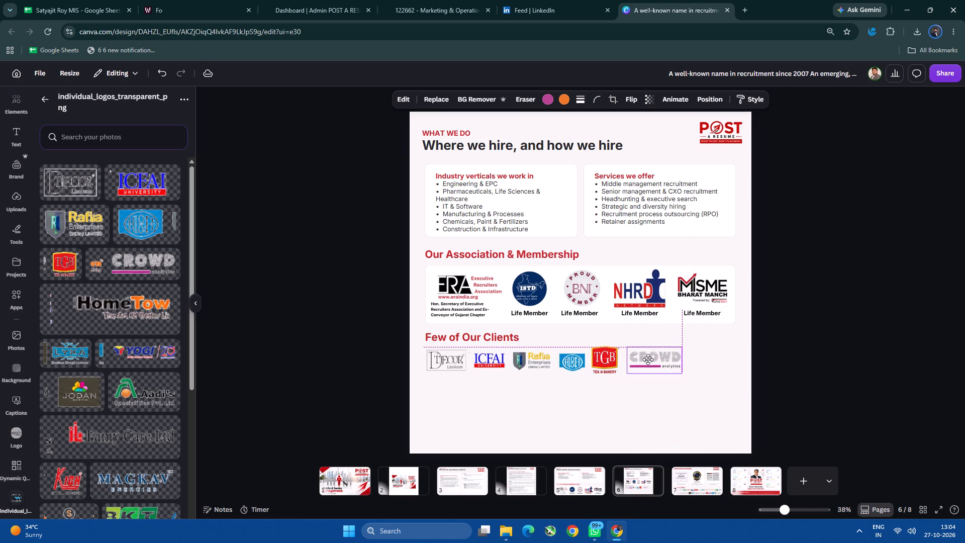
pyautogui.moveTo(648, 359); pyautogui.dragTo(647, 359)
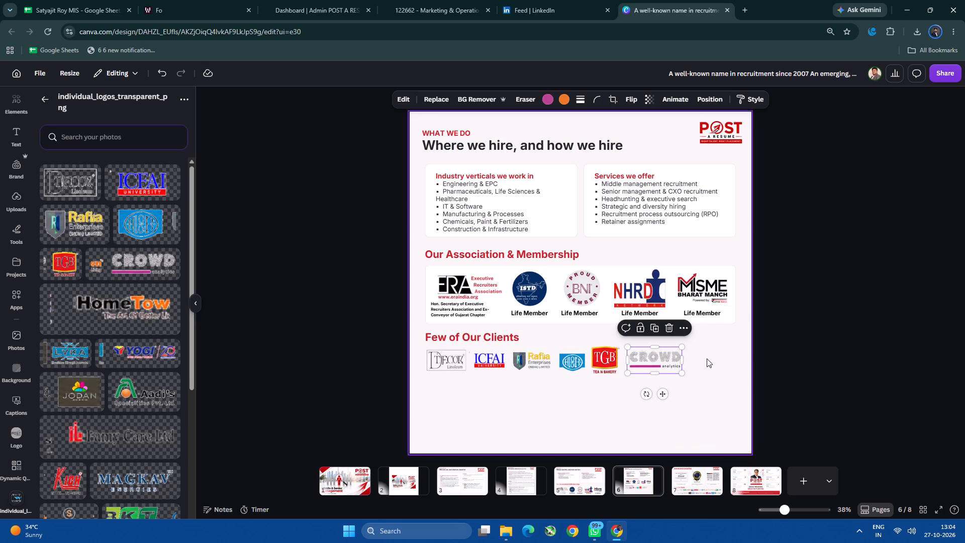
pyautogui.click(661, 363)
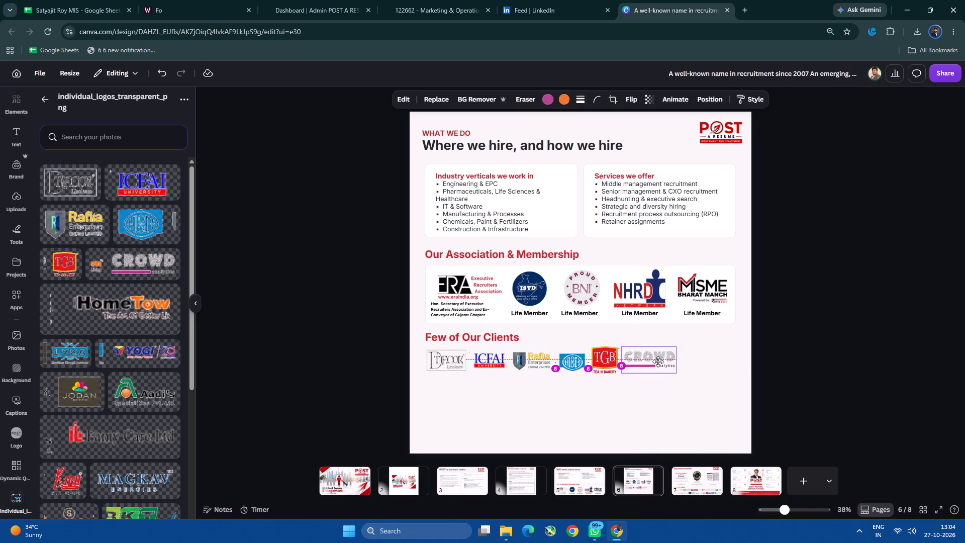
pyautogui.click(641, 411)
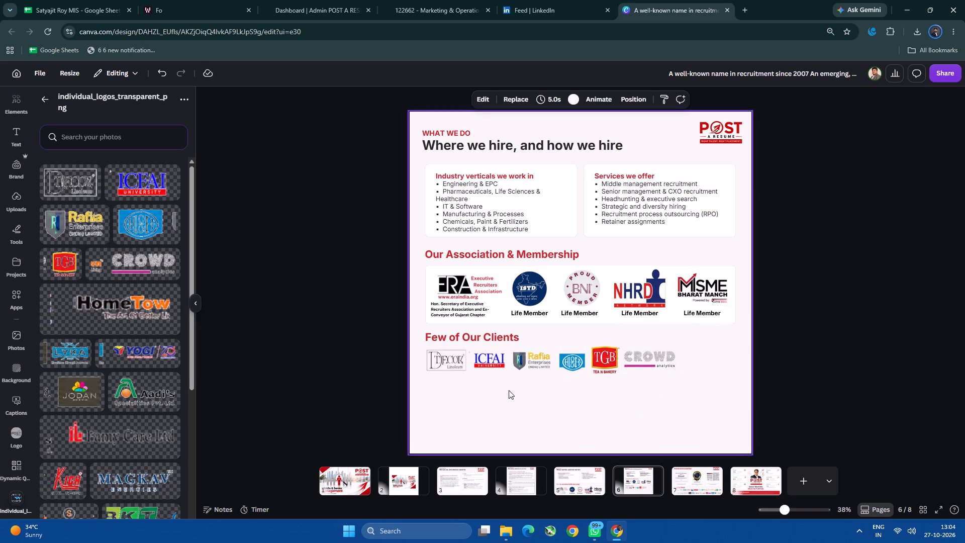
# Add the HomeTow logo, crop its empty margins, shrink it, and place it beside Crowd Analytics at the end of the first client row.
pyautogui.click(100, 312)
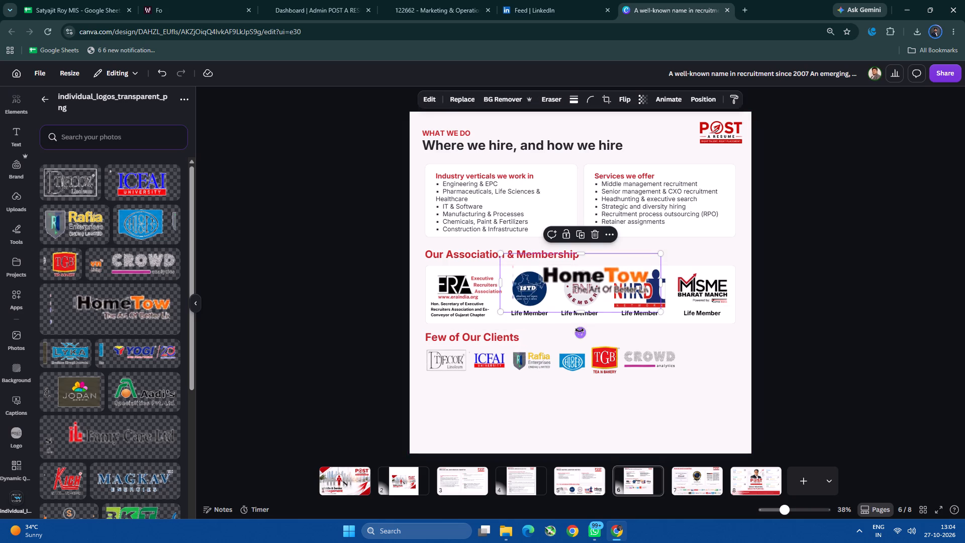
pyautogui.moveTo(582, 292); pyautogui.dragTo(590, 403)
pyautogui.moveTo(508, 393); pyautogui.dragTo(543, 393)
pyautogui.moveTo(598, 422); pyautogui.dragTo(597, 412)
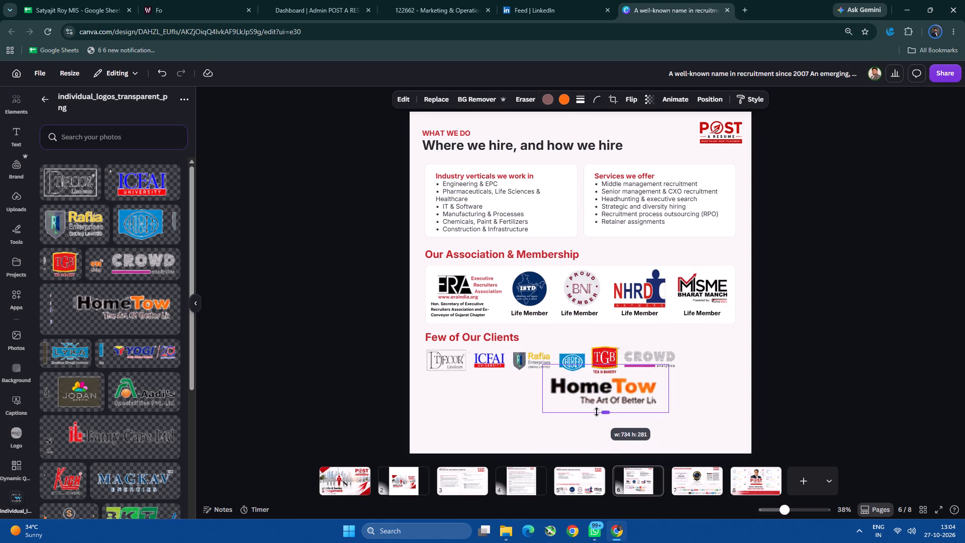
pyautogui.moveTo(597, 412); pyautogui.dragTo(597, 409)
pyautogui.moveTo(613, 367); pyautogui.dragTo(613, 377)
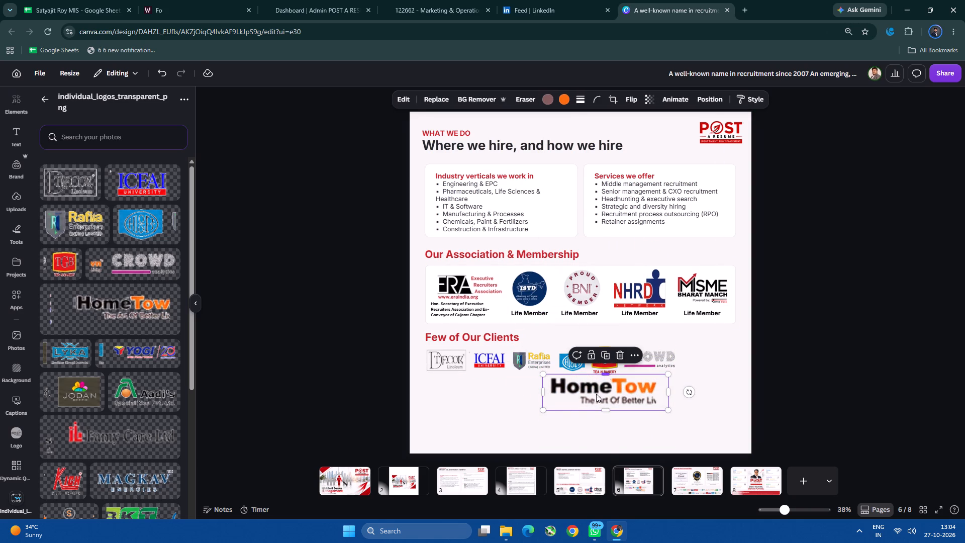
pyautogui.moveTo(544, 412); pyautogui.dragTo(627, 392)
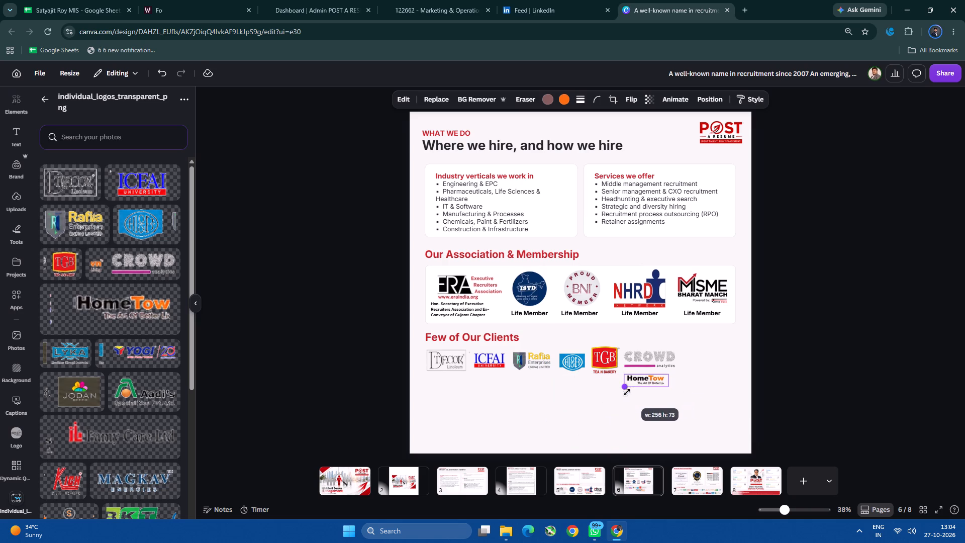
pyautogui.moveTo(627, 392); pyautogui.dragTo(624, 394)
pyautogui.moveTo(655, 380); pyautogui.dragTo(715, 360)
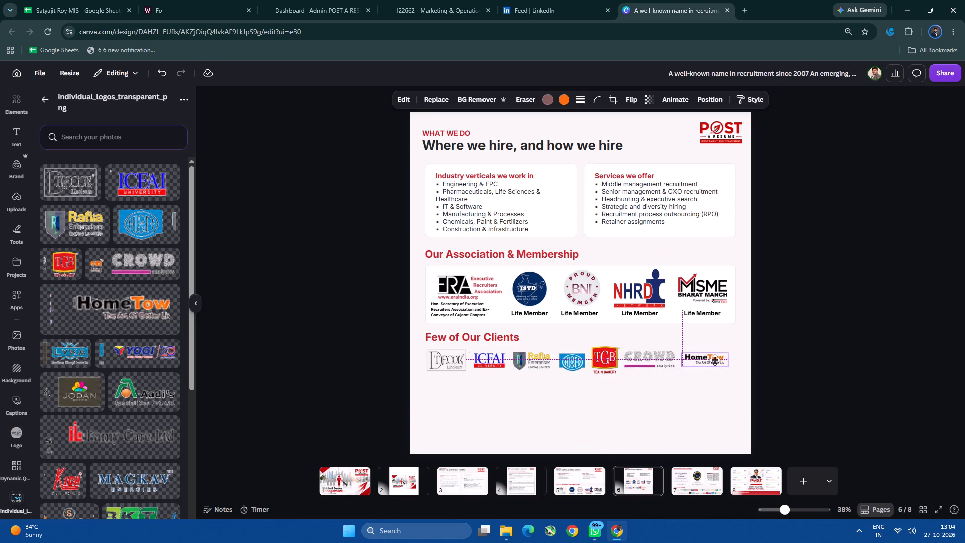
pyautogui.moveTo(715, 360); pyautogui.dragTo(719, 359)
pyautogui.moveTo(732, 366); pyautogui.dragTo(738, 370)
pyautogui.click(720, 364)
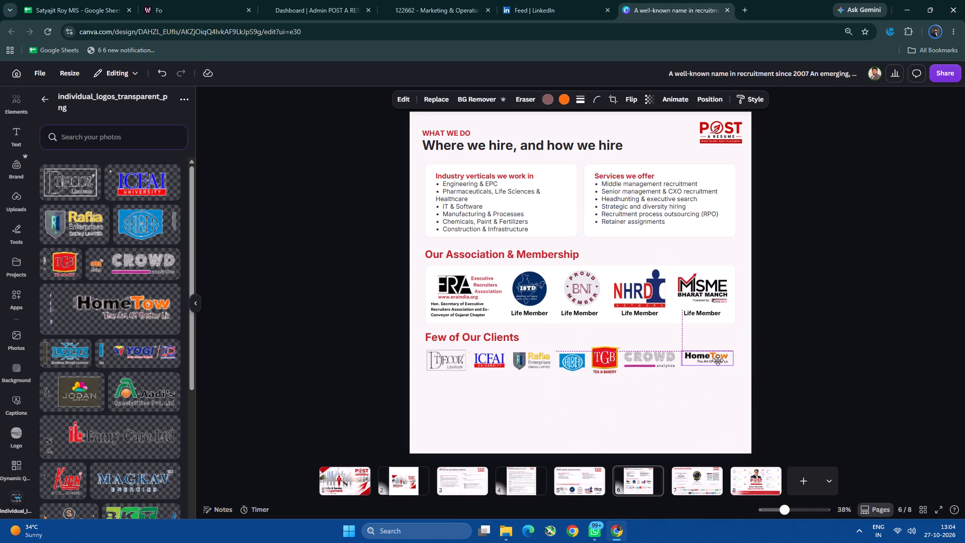
pyautogui.click(606, 397)
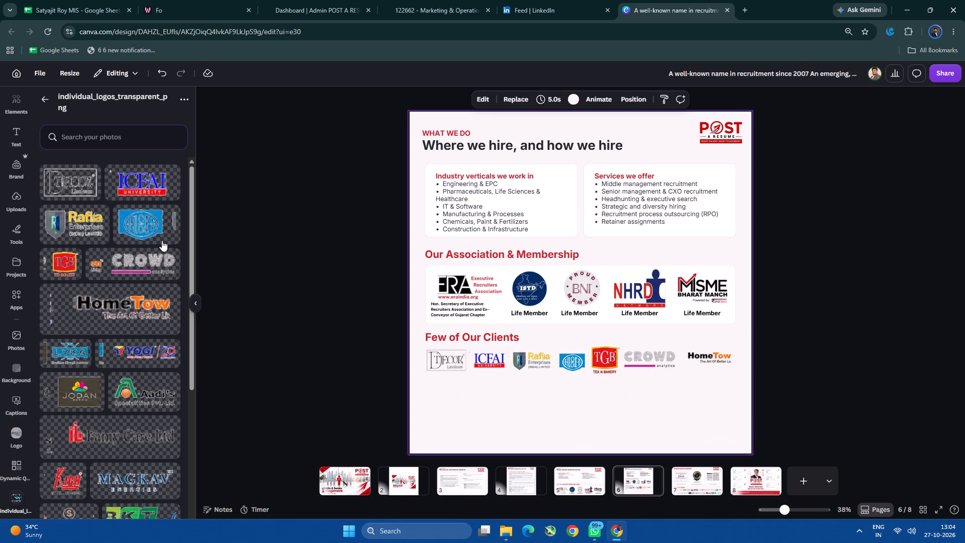
# Add the LYKA logo, shrink it to match, and start a second client row with it below the Decor Linoleum logo.
pyautogui.click(55, 354)
pyautogui.click(72, 355)
pyautogui.moveTo(594, 303); pyautogui.dragTo(551, 425)
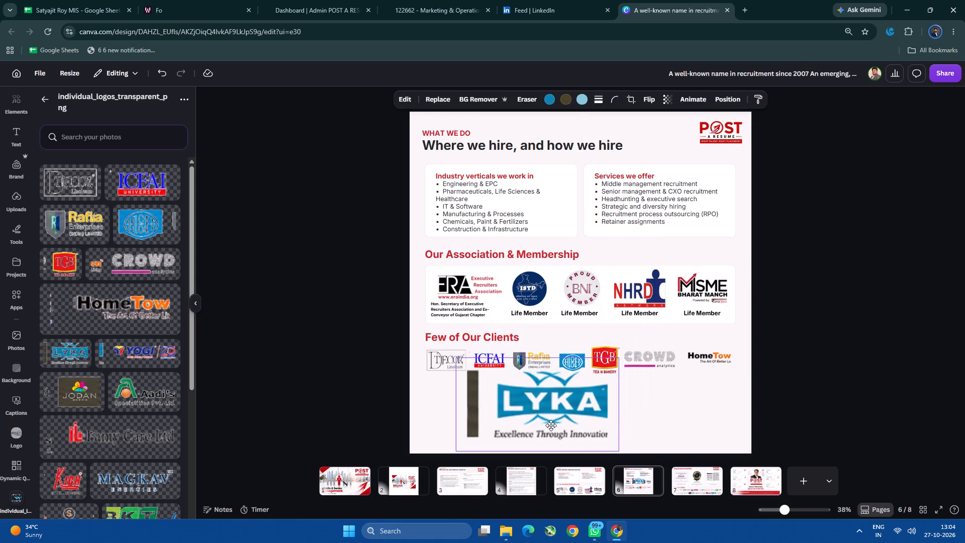
pyautogui.moveTo(551, 425); pyautogui.dragTo(551, 418)
pyautogui.moveTo(617, 352); pyautogui.dragTo(510, 408)
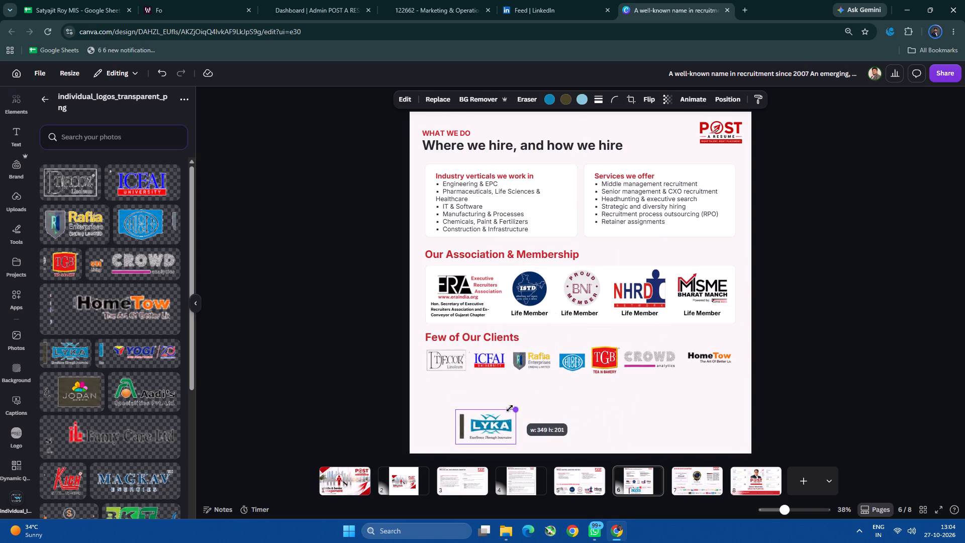
pyautogui.moveTo(510, 408); pyautogui.dragTo(490, 421)
pyautogui.moveTo(478, 434); pyautogui.dragTo(447, 388)
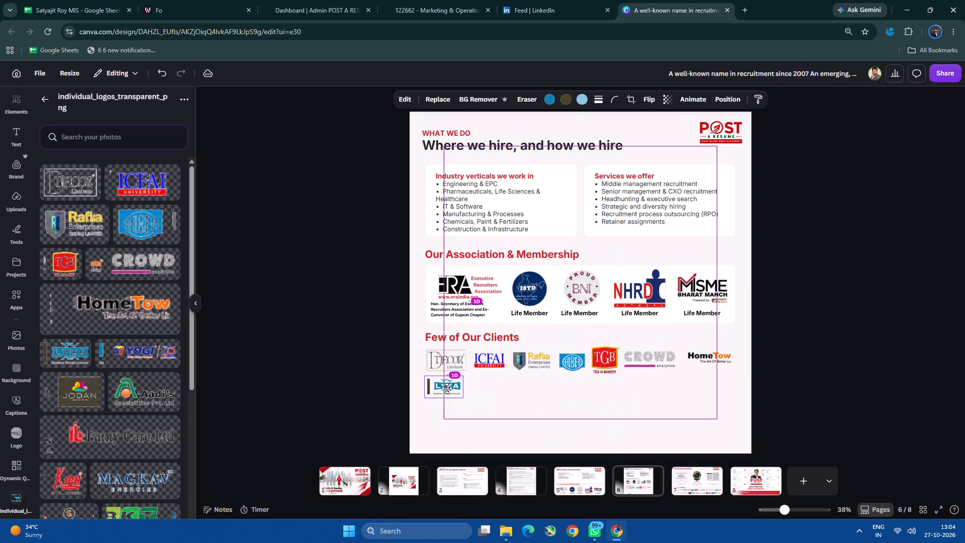
pyautogui.moveTo(447, 388); pyautogui.dragTo(449, 389)
# Add the Yogi 20 logo, crop out the stray fragment beside it, shrink it, and place it beside the LYKA logo.
pyautogui.click(130, 356)
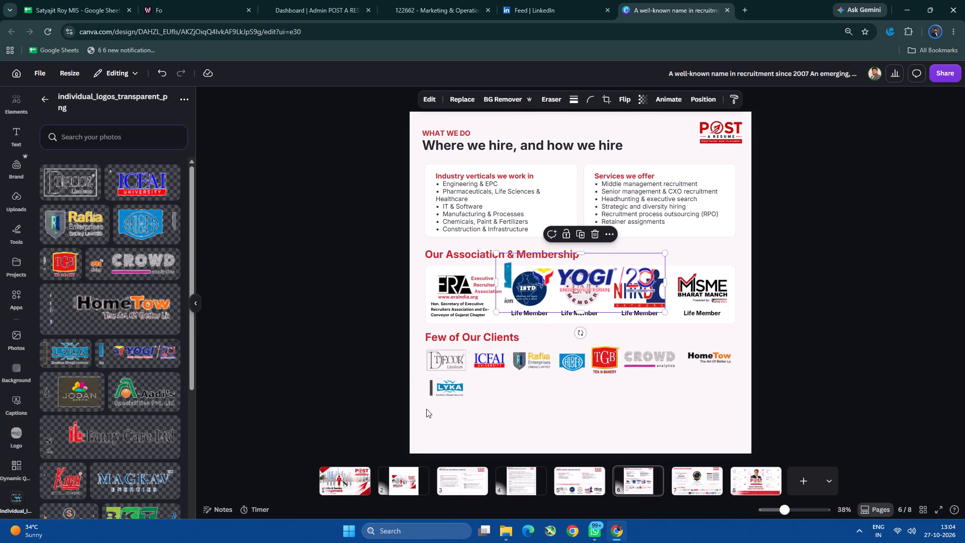
pyautogui.moveTo(571, 298); pyautogui.dragTo(560, 426)
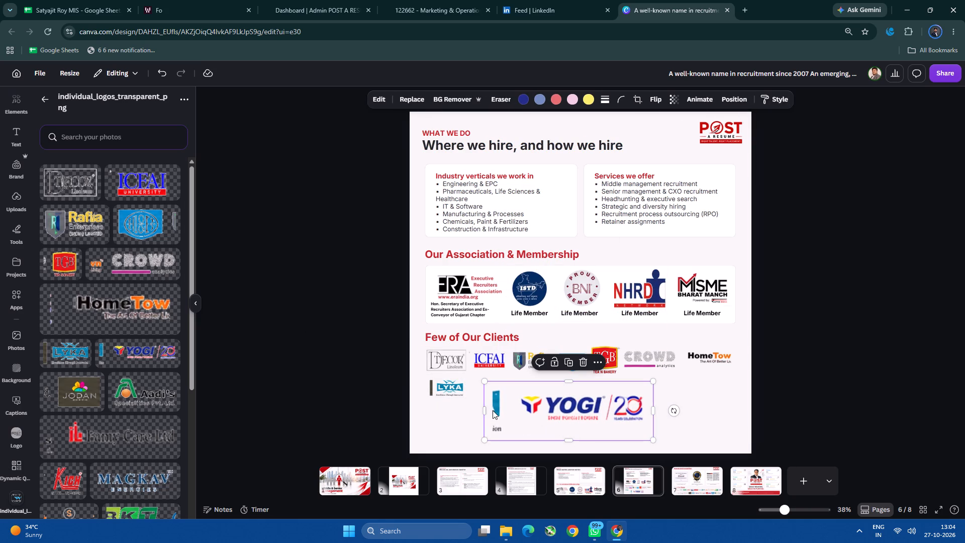
pyautogui.moveTo(484, 411); pyautogui.dragTo(516, 410)
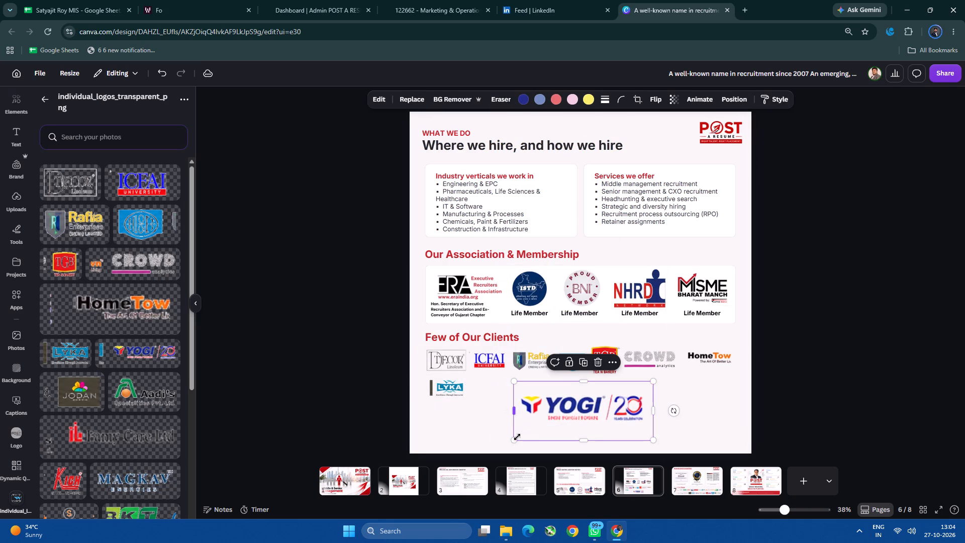
pyautogui.moveTo(516, 441); pyautogui.dragTo(564, 421)
pyautogui.moveTo(610, 410); pyautogui.dragTo(520, 405)
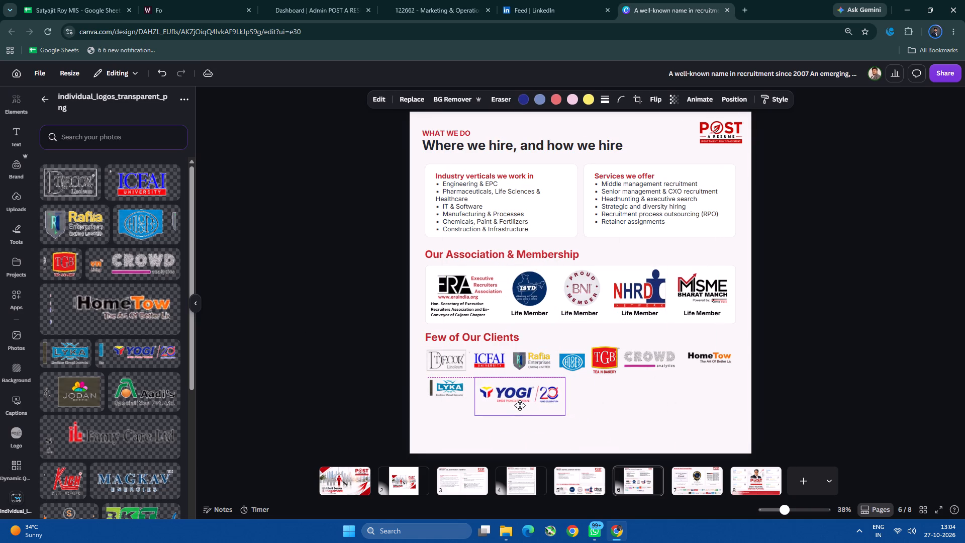
pyautogui.moveTo(520, 405); pyautogui.dragTo(517, 404)
pyautogui.moveTo(557, 414); pyautogui.dragTo(540, 408)
pyautogui.moveTo(510, 409); pyautogui.dragTo(509, 404)
pyautogui.click(585, 403)
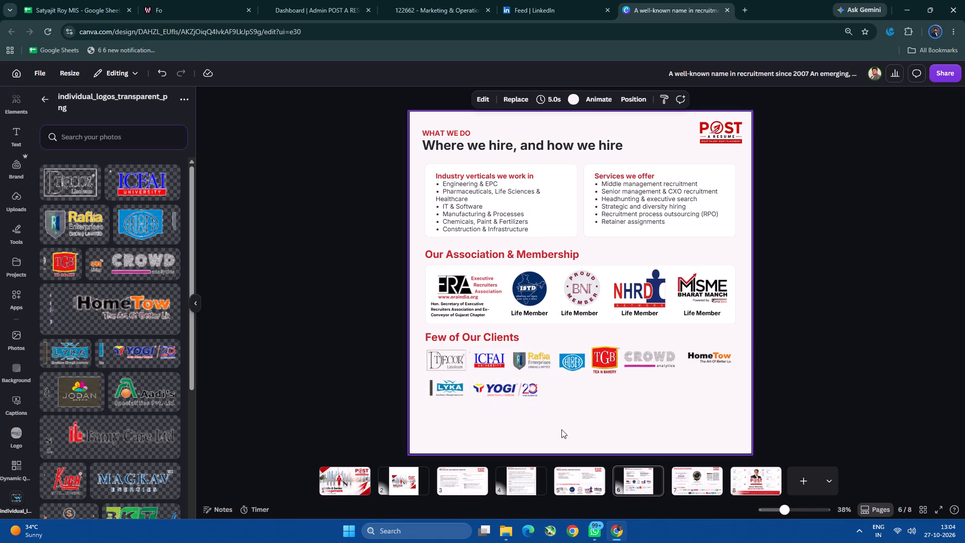
# Add the Jodan logo, crop out the stray fragment and empty margins, shrink it, and place it beside the Yogi logo.
pyautogui.click(77, 382)
pyautogui.moveTo(609, 303); pyautogui.dragTo(629, 413)
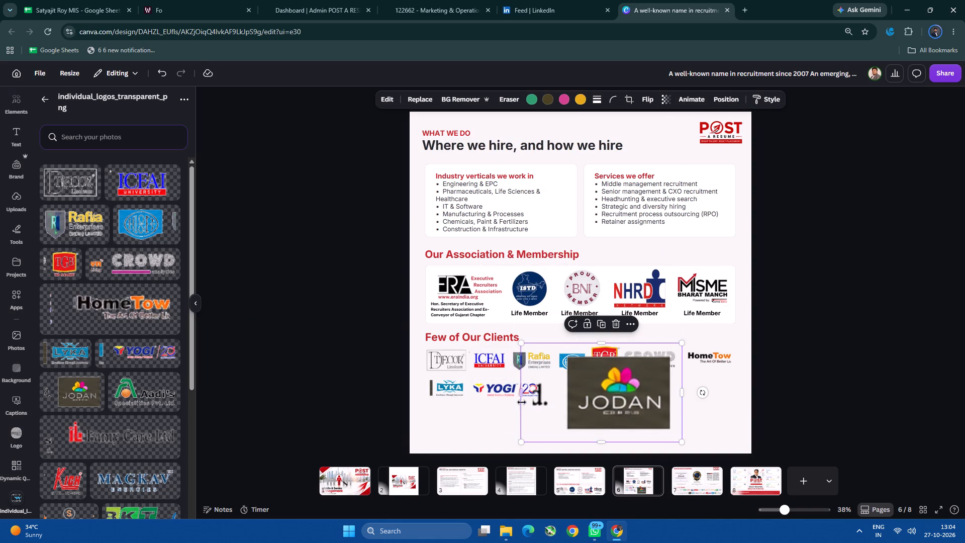
pyautogui.moveTo(520, 393); pyautogui.dragTo(557, 396)
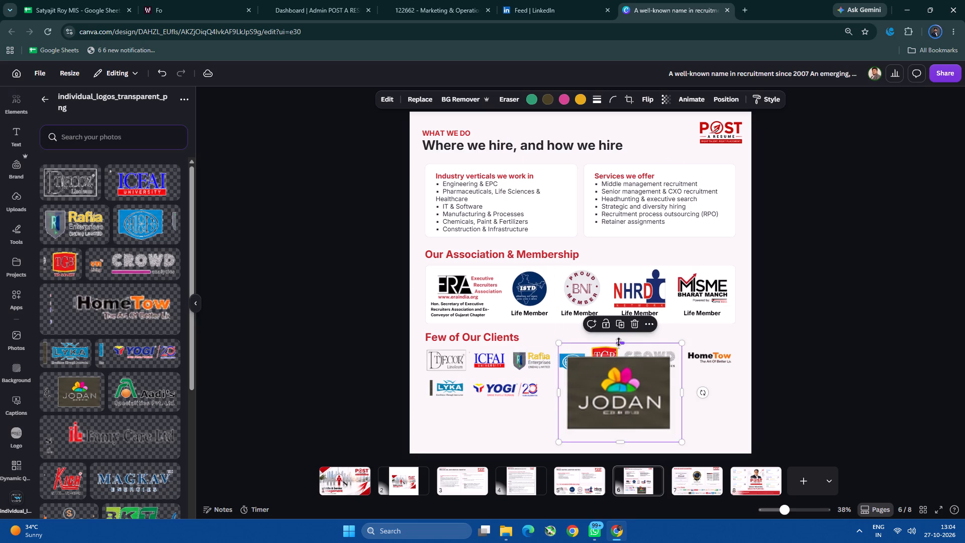
pyautogui.moveTo(619, 342); pyautogui.dragTo(626, 351)
pyautogui.click(617, 437)
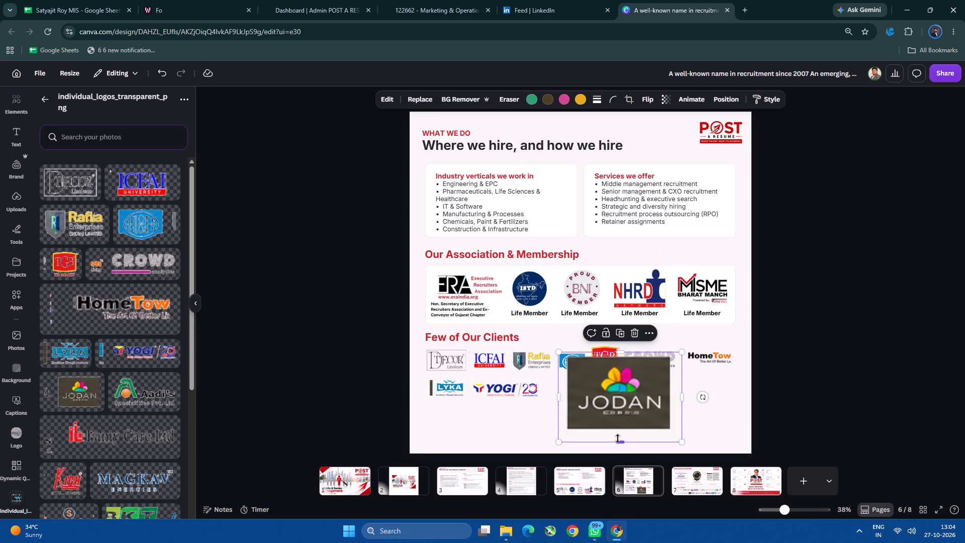
pyautogui.moveTo(620, 442); pyautogui.dragTo(619, 432)
pyautogui.moveTo(627, 412); pyautogui.dragTo(606, 433)
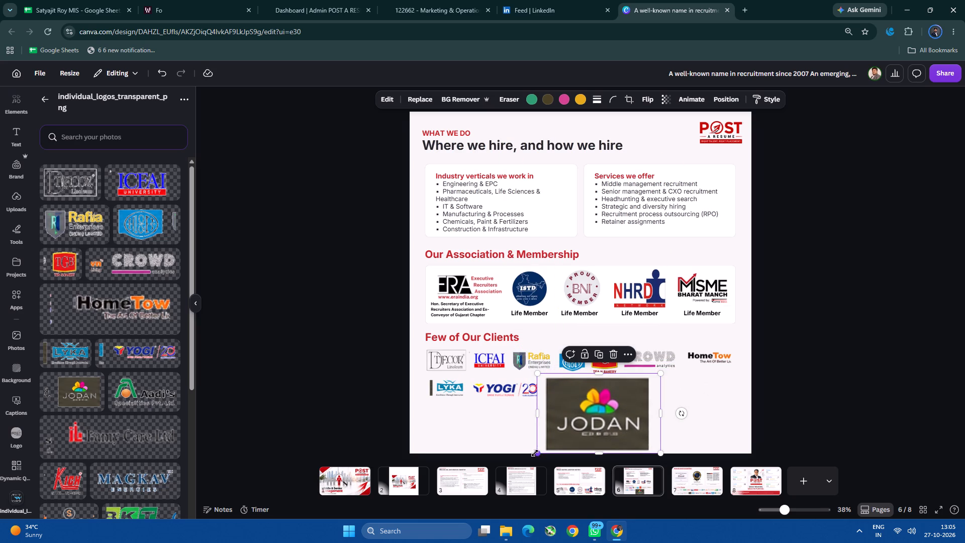
pyautogui.moveTo(536, 453); pyautogui.dragTo(625, 397)
pyautogui.moveTo(641, 390); pyautogui.dragTo(577, 402)
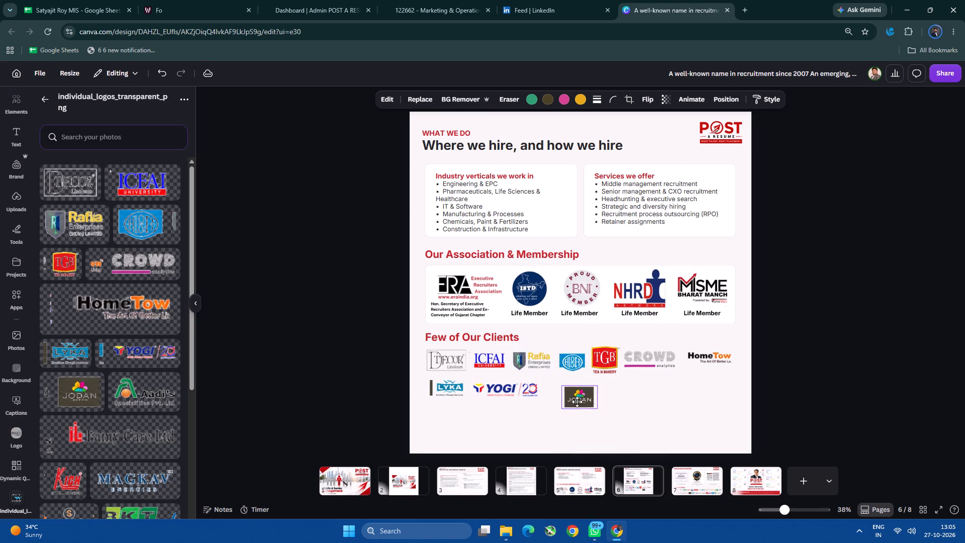
pyautogui.moveTo(577, 402); pyautogui.dragTo(561, 393)
pyautogui.click(637, 399)
# Add the Aadi's Specialities logo, shrink it to about 300 px wide, and place it beside the Jodan logo.
pyautogui.click(139, 389)
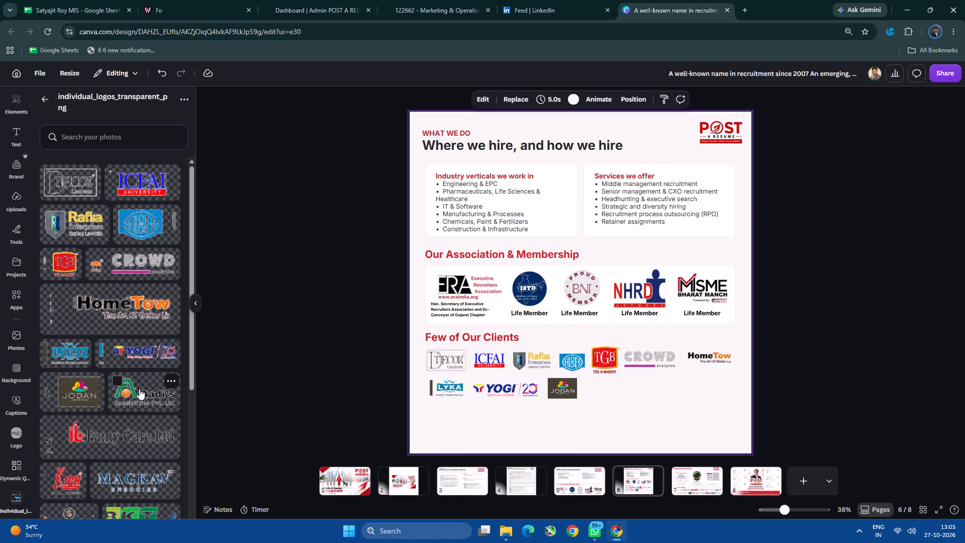
pyautogui.moveTo(597, 291); pyautogui.dragTo(637, 409)
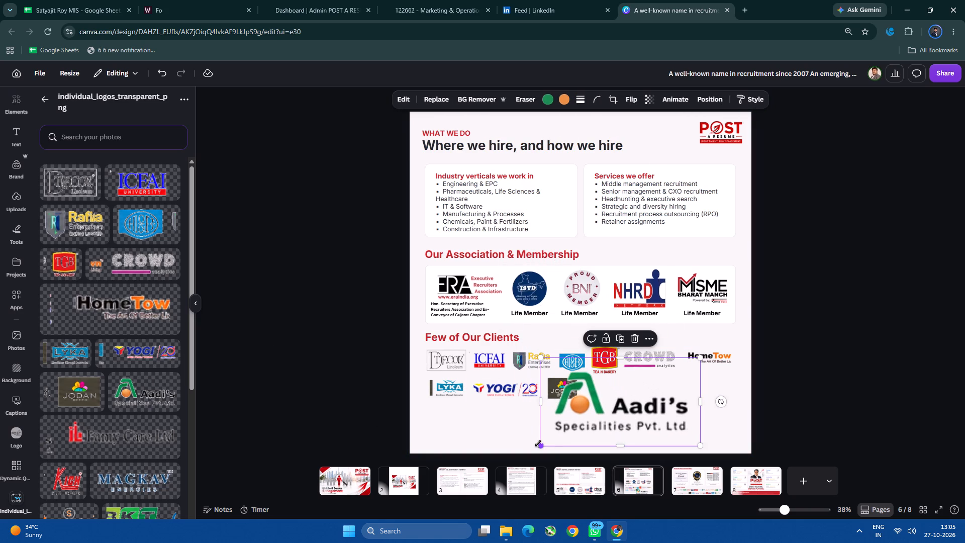
pyautogui.moveTo(542, 444); pyautogui.dragTo(654, 394)
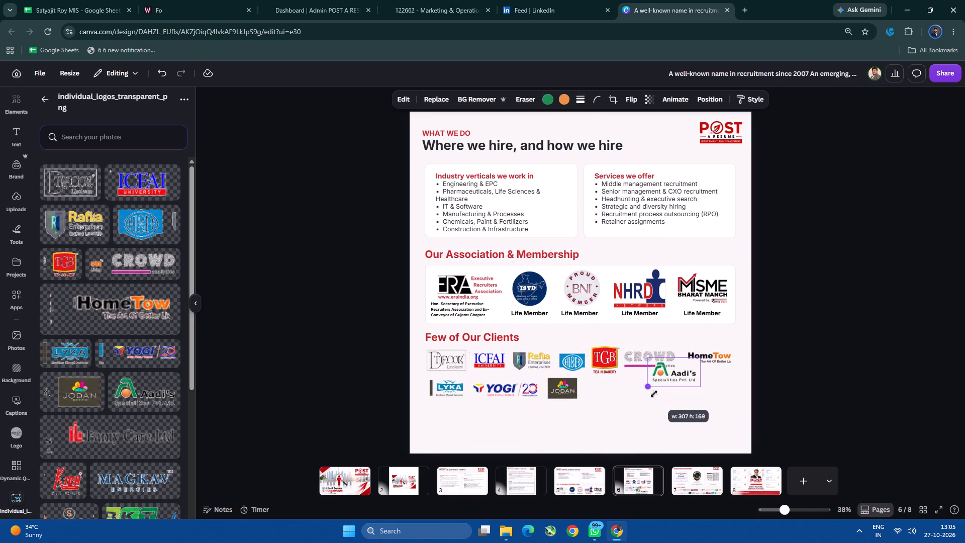
pyautogui.moveTo(654, 394); pyautogui.dragTo(655, 394)
pyautogui.moveTo(682, 373); pyautogui.dragTo(615, 391)
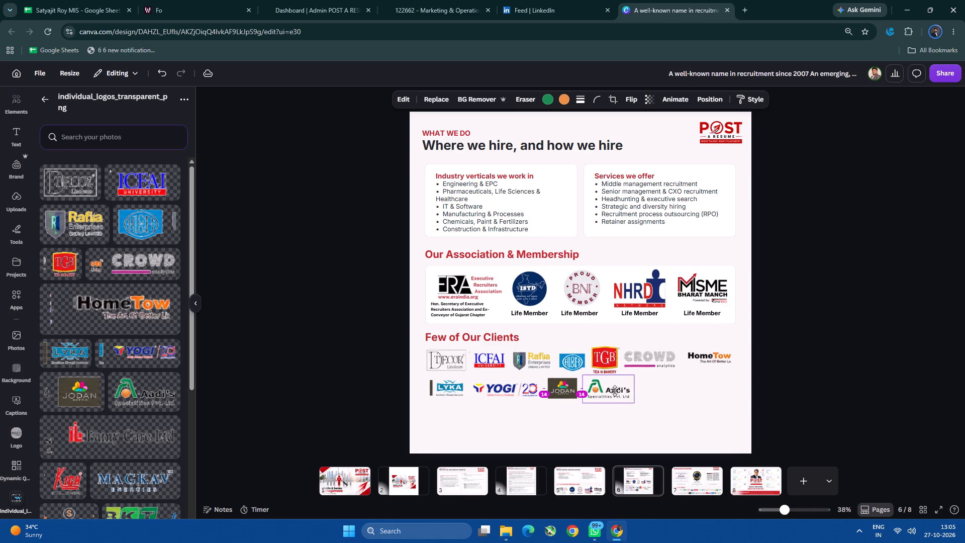
pyautogui.moveTo(615, 391); pyautogui.dragTo(615, 390)
# Add the Famy Care Ltd logo, crop out the stray letters beside it, shrink it, and place it beside the Aadi's logo.
pyautogui.click(75, 437)
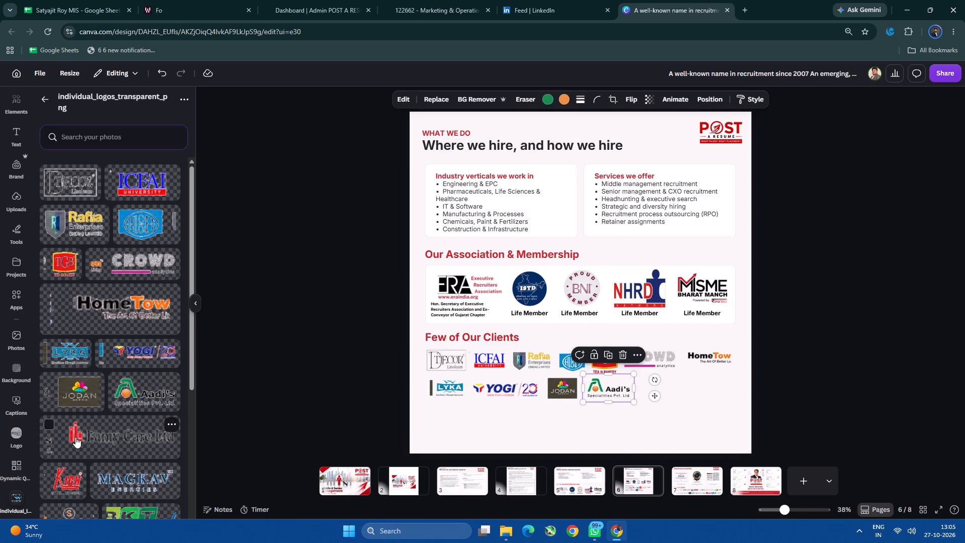
pyautogui.moveTo(620, 267); pyautogui.dragTo(664, 390)
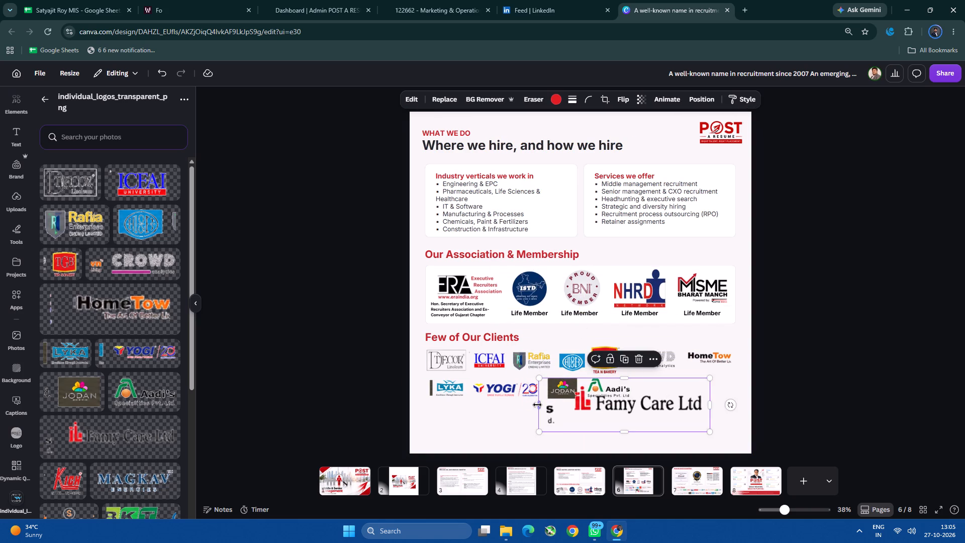
pyautogui.moveTo(537, 405); pyautogui.dragTo(568, 403)
pyautogui.moveTo(626, 405); pyautogui.dragTo(646, 406)
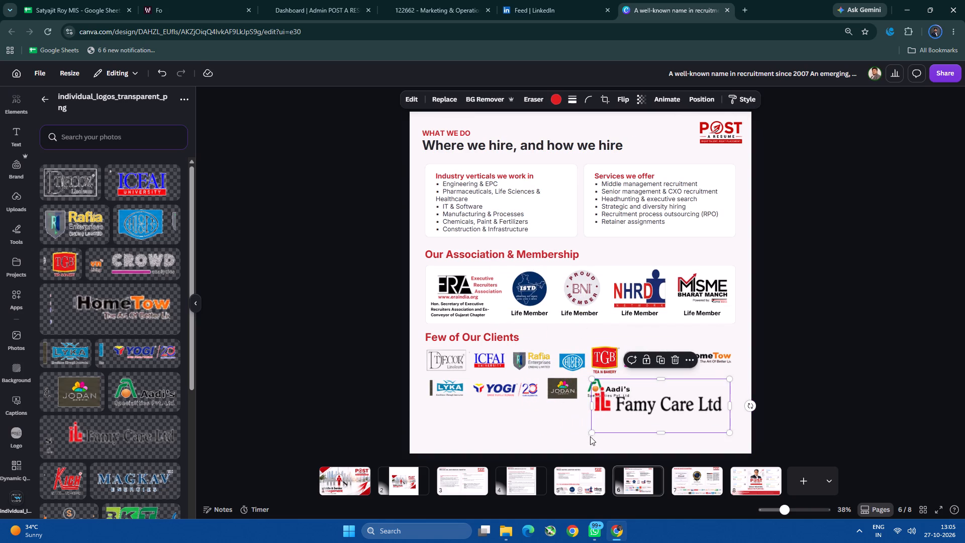
pyautogui.moveTo(595, 432); pyautogui.dragTo(643, 412)
pyautogui.moveTo(672, 403); pyautogui.dragTo(672, 402)
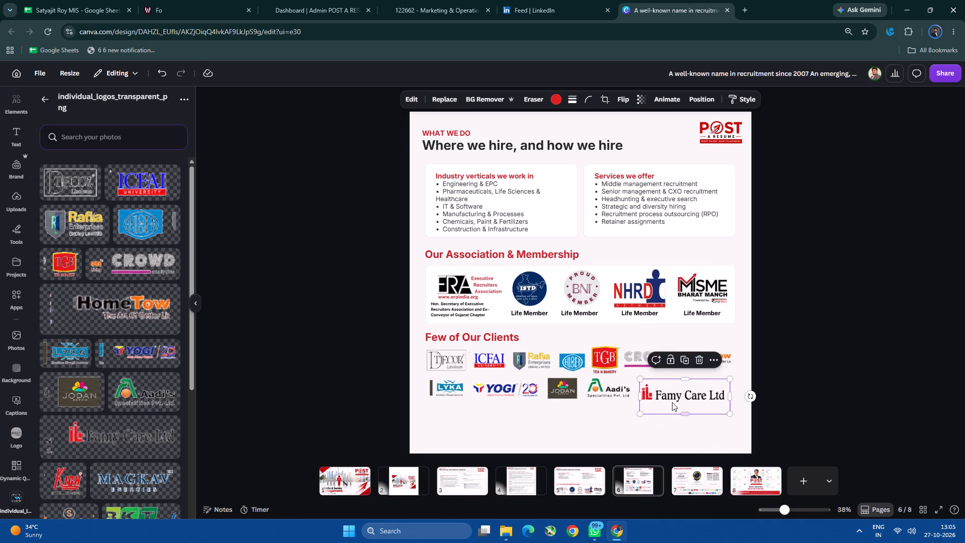
pyautogui.moveTo(672, 402); pyautogui.dragTo(670, 397)
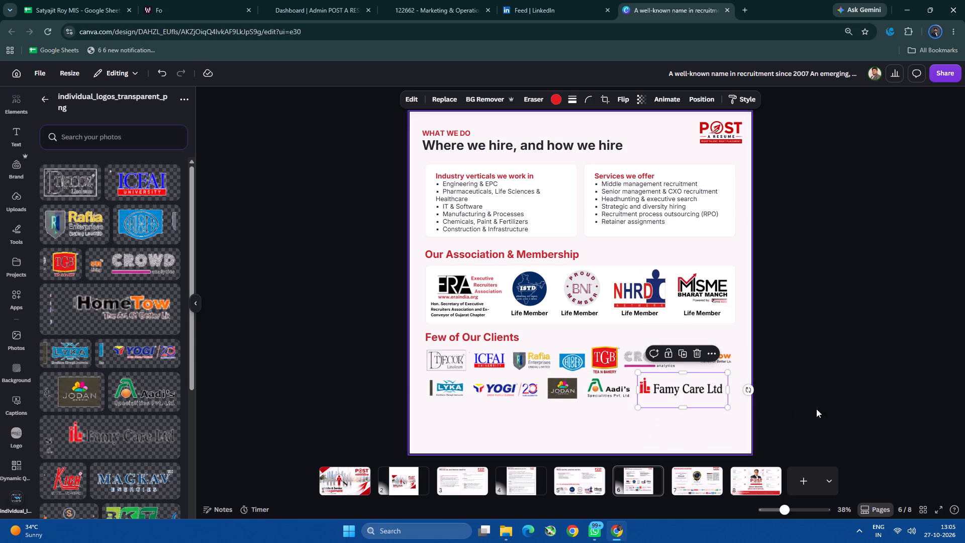
pyautogui.click(822, 408)
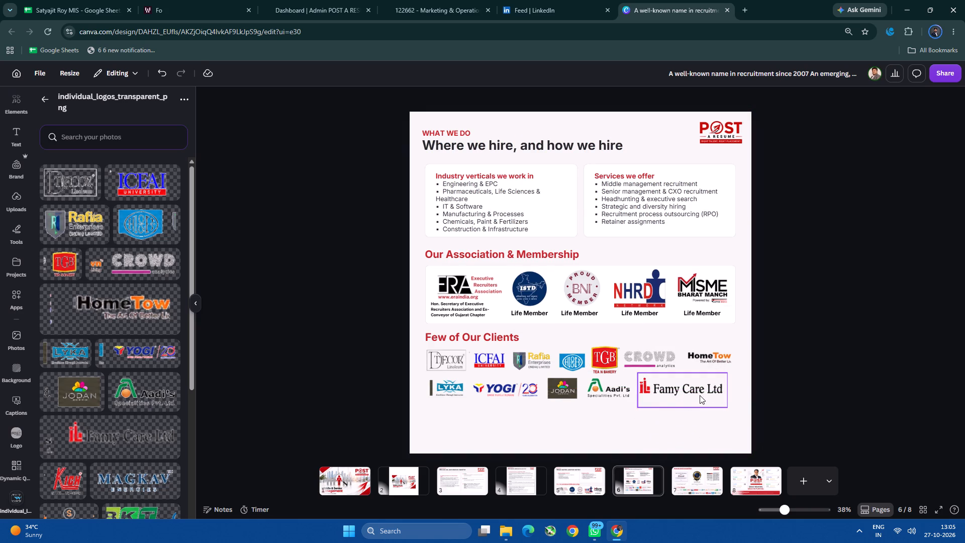
# Crop the Famy Care logo's empty bottom margin, shrink it to about 395 px wide, and move it back beside the Aadi's logo.
pyautogui.scroll(-3, 103, 375)
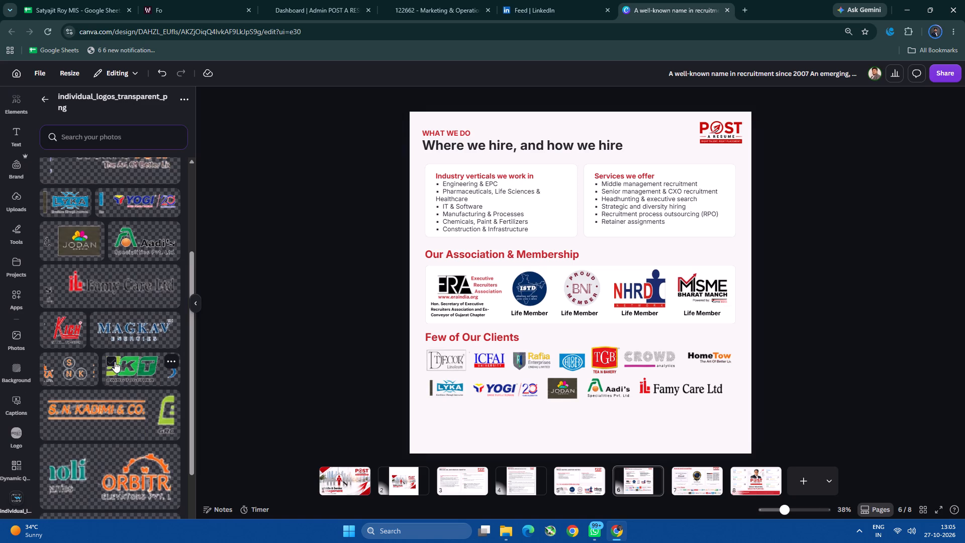
pyautogui.scroll(-3, 115, 361)
pyautogui.scroll(3, 157, 334)
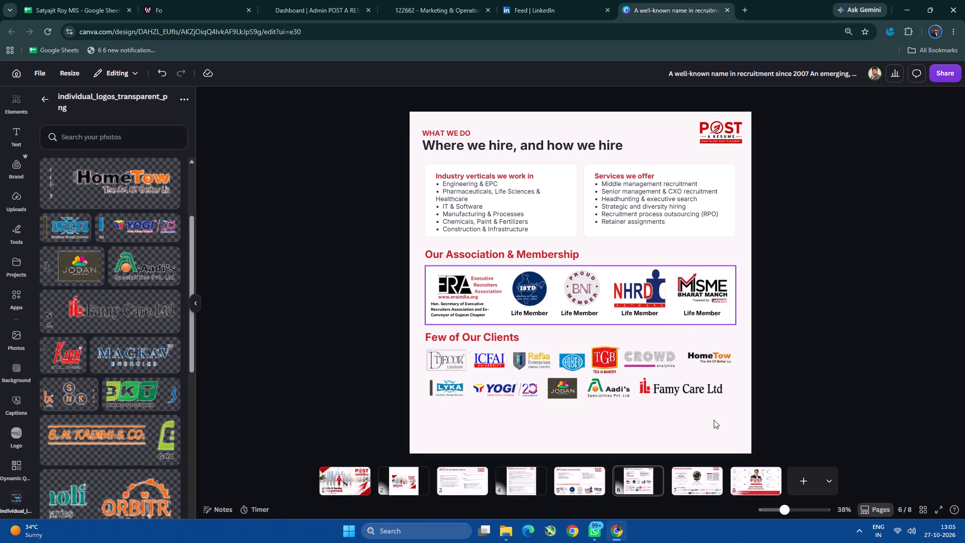
pyautogui.click(672, 391)
pyautogui.moveTo(687, 406); pyautogui.dragTo(685, 401)
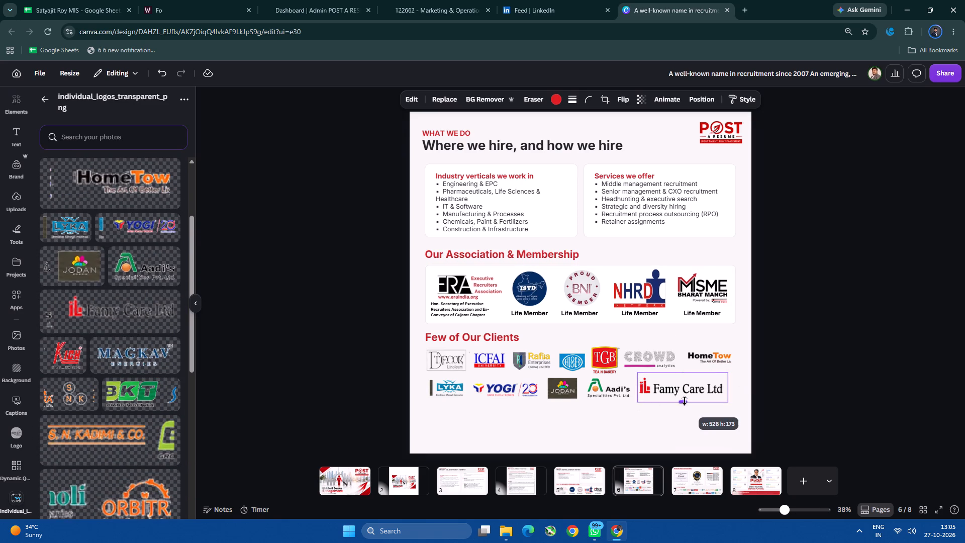
pyautogui.moveTo(685, 401); pyautogui.dragTo(685, 400)
pyautogui.moveTo(637, 401); pyautogui.dragTo(659, 391)
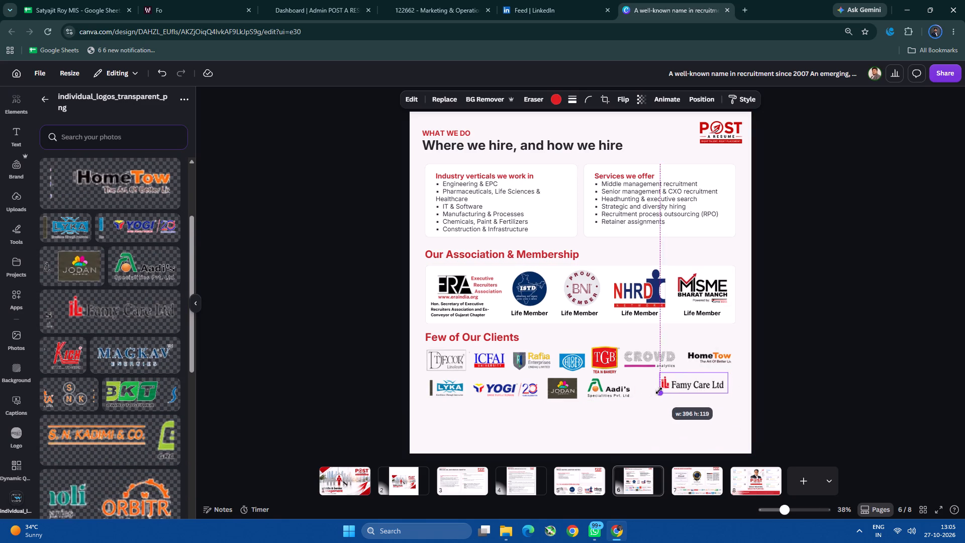
pyautogui.moveTo(659, 391); pyautogui.dragTo(660, 390)
pyautogui.moveTo(714, 379); pyautogui.dragTo(690, 385)
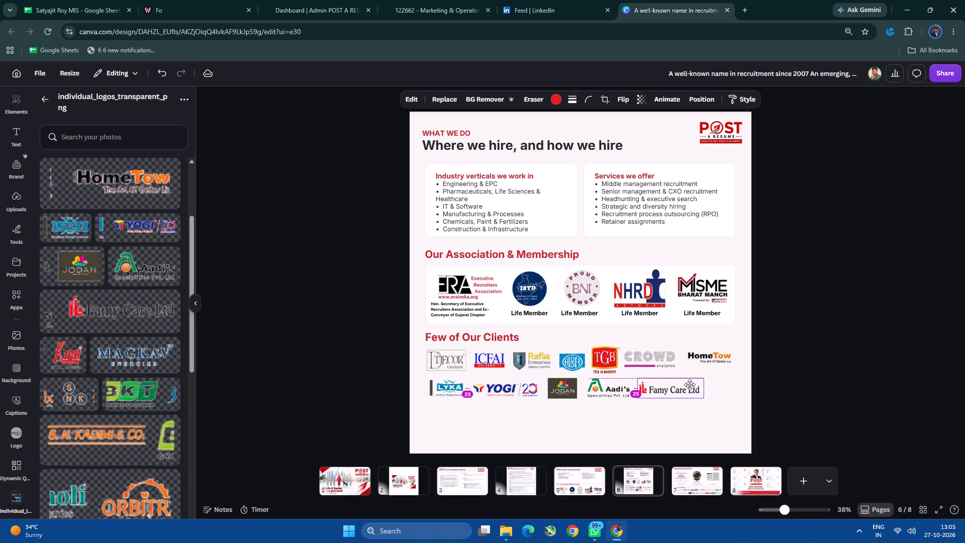
pyautogui.moveTo(690, 385); pyautogui.dragTo(689, 385)
pyautogui.click(595, 431)
pyautogui.click(659, 391)
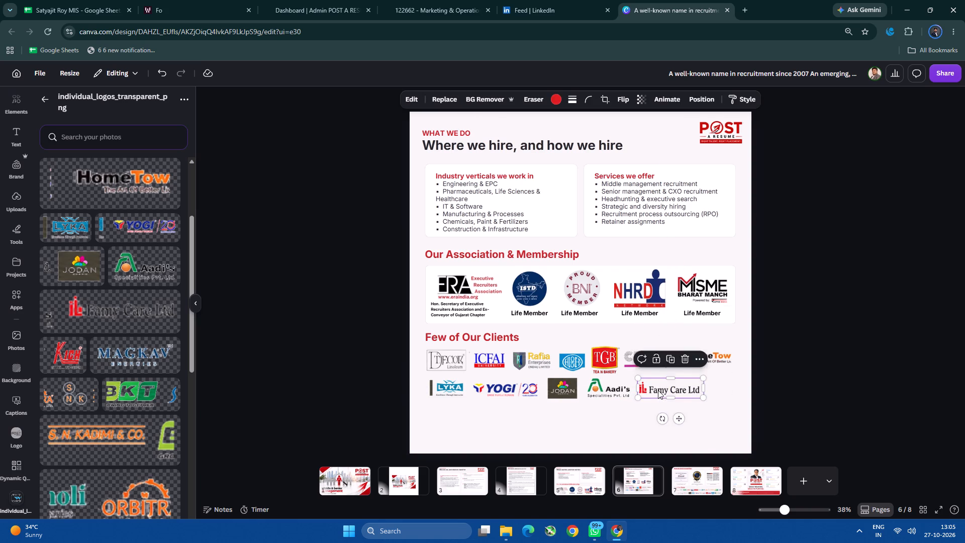
pyautogui.click(615, 429)
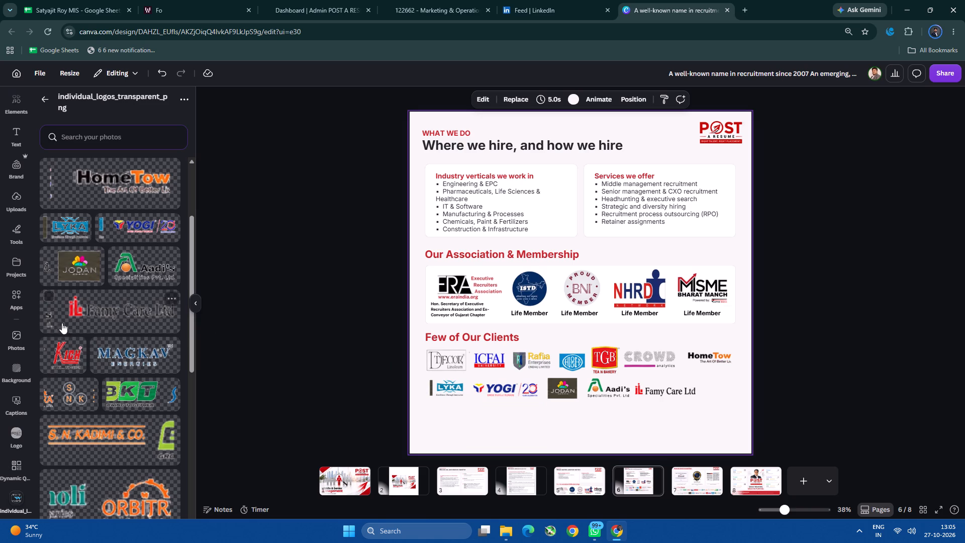
# Add the Kich logo, crop its side margin with the stray mark, and shrink it near the end of the second client row.
pyautogui.click(56, 356)
pyautogui.moveTo(575, 297); pyautogui.dragTo(626, 359)
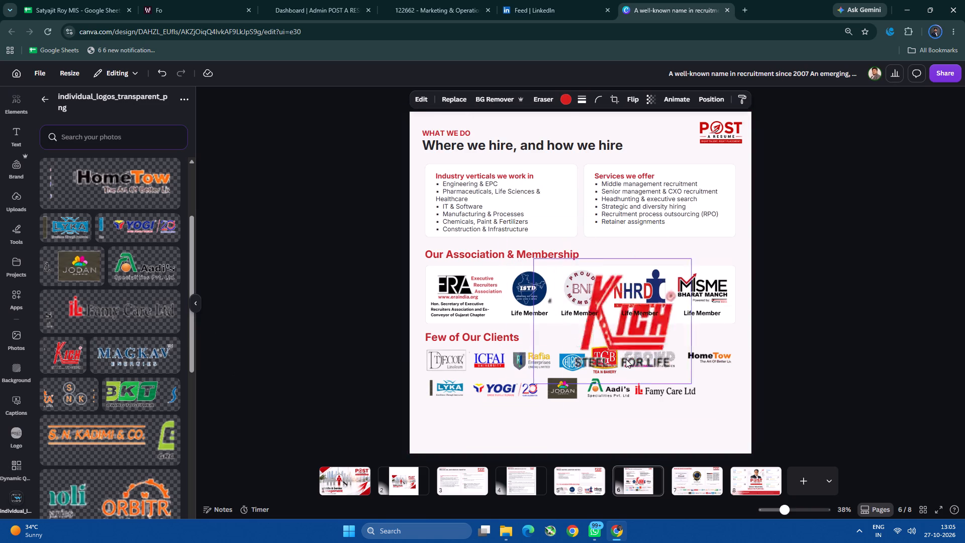
pyautogui.moveTo(626, 359); pyautogui.dragTo(664, 396)
pyautogui.moveTo(591, 384); pyautogui.dragTo(625, 386)
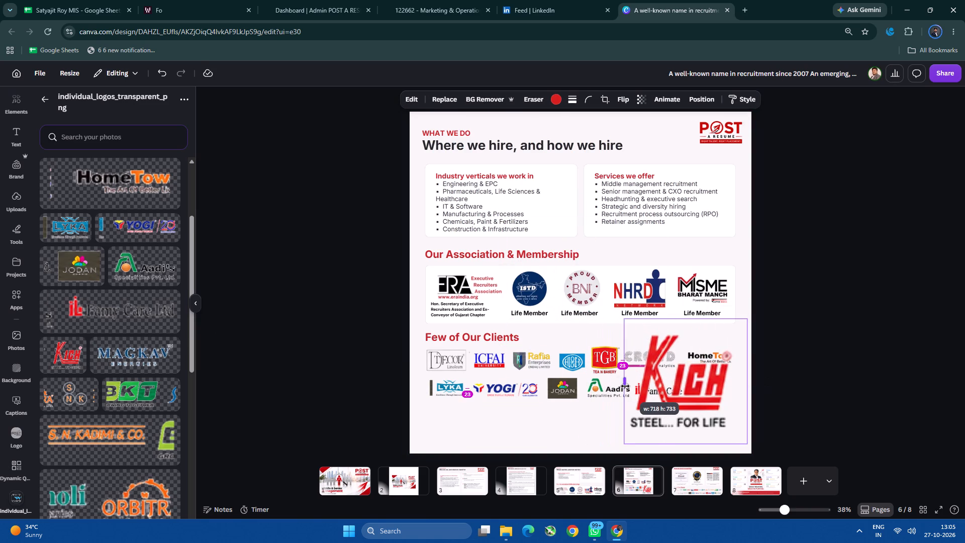
pyautogui.moveTo(625, 386); pyautogui.dragTo(626, 386)
pyautogui.moveTo(623, 318); pyautogui.dragTo(675, 369)
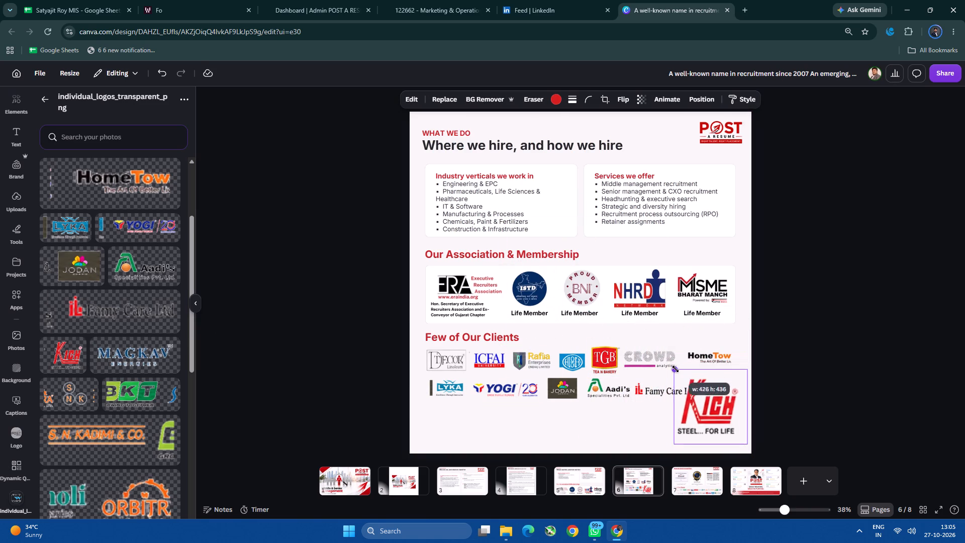
# Shrink the Kich logo further and place it beside the Famy Care logo at the end of the second client row.
pyautogui.moveTo(675, 369); pyautogui.dragTo(706, 406)
pyautogui.moveTo(728, 430); pyautogui.dragTo(727, 394)
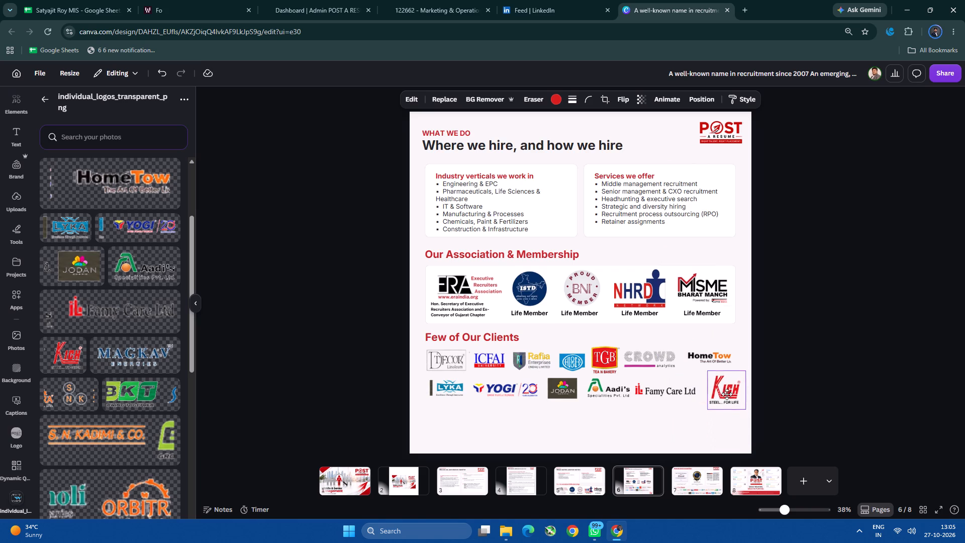
pyautogui.moveTo(727, 394); pyautogui.dragTo(720, 393)
pyautogui.moveTo(701, 407); pyautogui.dragTo(706, 397)
pyautogui.moveTo(722, 385); pyautogui.dragTo(718, 385)
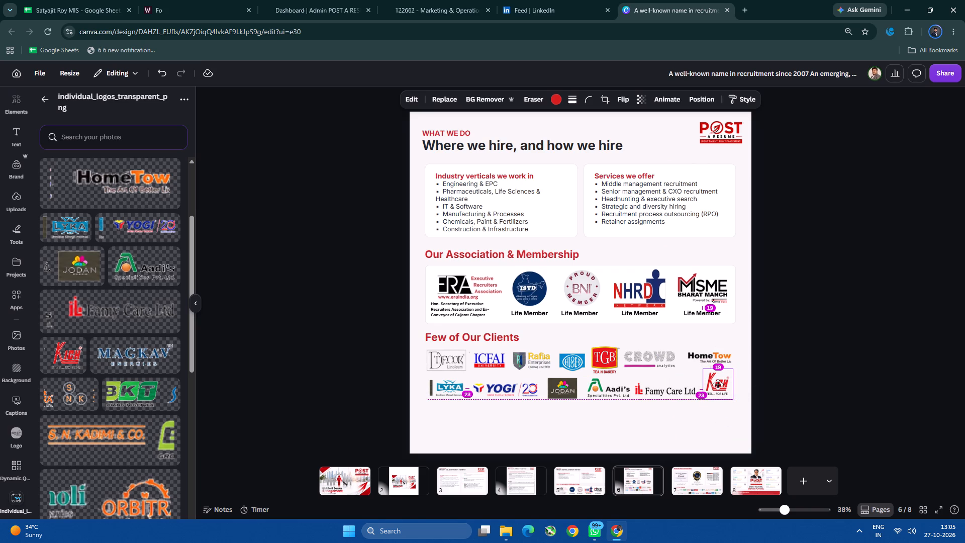
pyautogui.moveTo(718, 385); pyautogui.dragTo(717, 386)
pyautogui.click(785, 388)
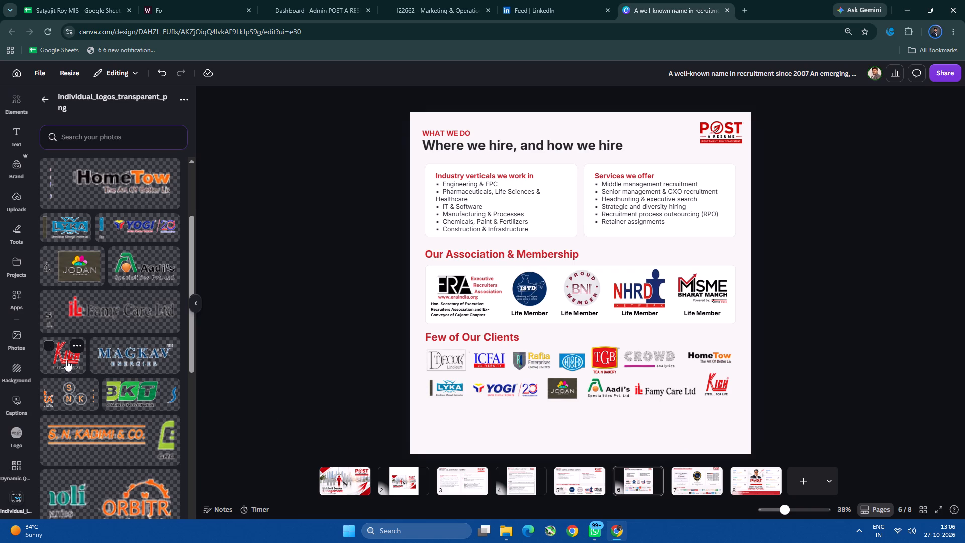
# Add the Magkav Energies logo, shrink it to the Lyka logo's scale, and place it below Lyka to start the third client row.
pyautogui.moveTo(130, 363); pyautogui.dragTo(485, 416)
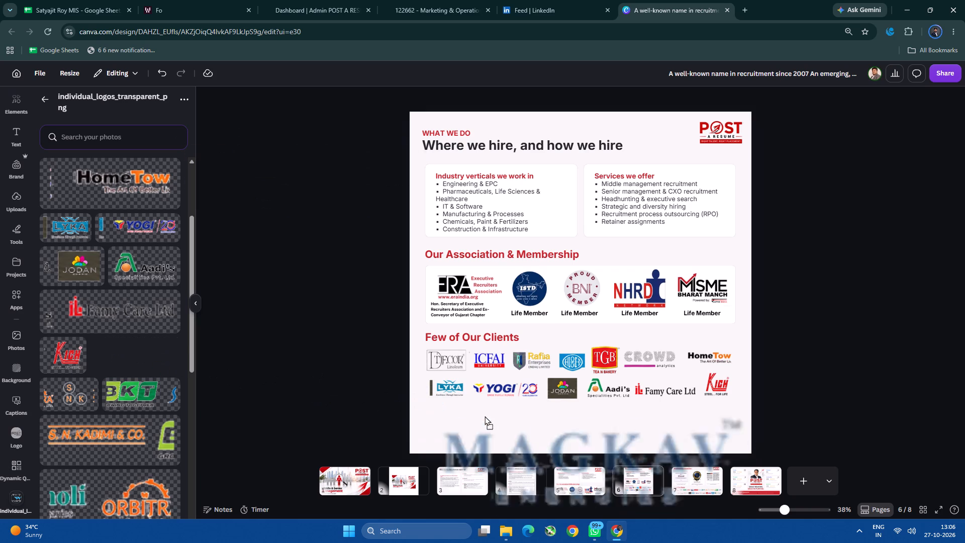
pyautogui.moveTo(485, 416); pyautogui.dragTo(473, 416)
pyautogui.moveTo(591, 390); pyautogui.dragTo(548, 404)
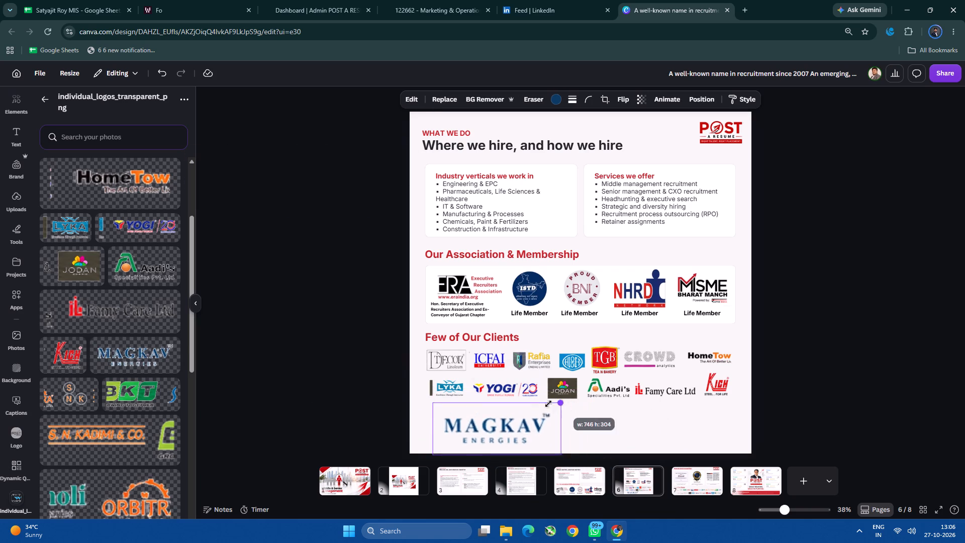
pyautogui.moveTo(548, 404); pyautogui.dragTo(485, 422)
pyautogui.moveTo(467, 444); pyautogui.dragTo(462, 421)
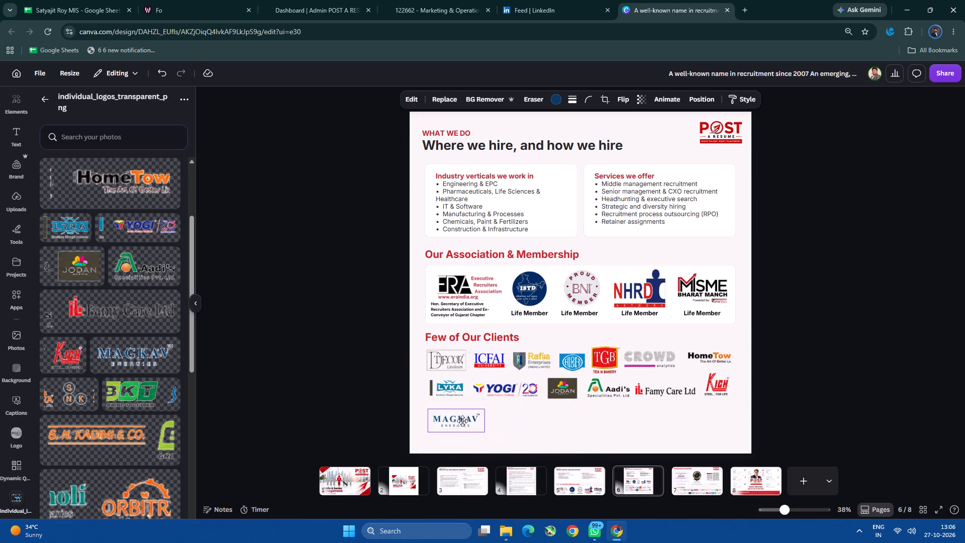
pyautogui.moveTo(462, 421); pyautogui.dragTo(461, 414)
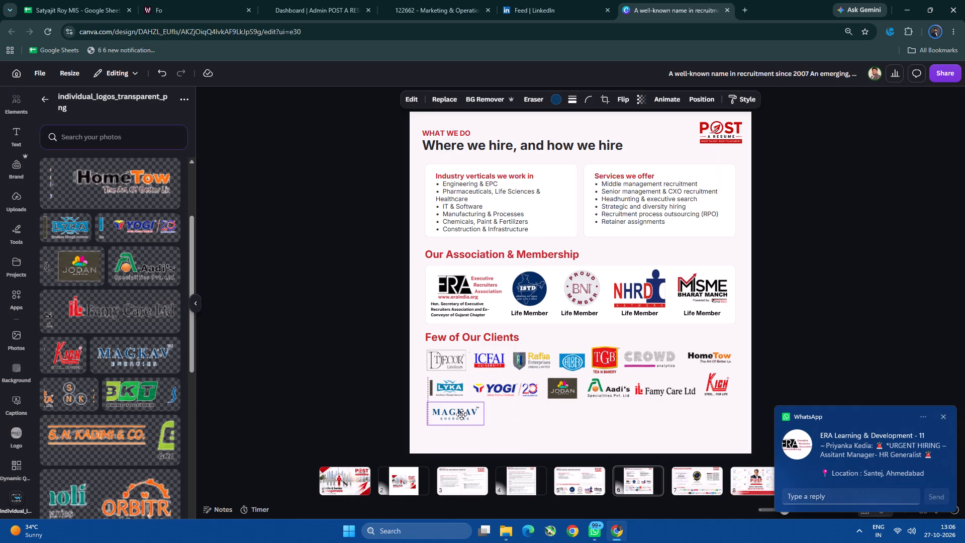
pyautogui.moveTo(461, 414); pyautogui.dragTo(462, 414)
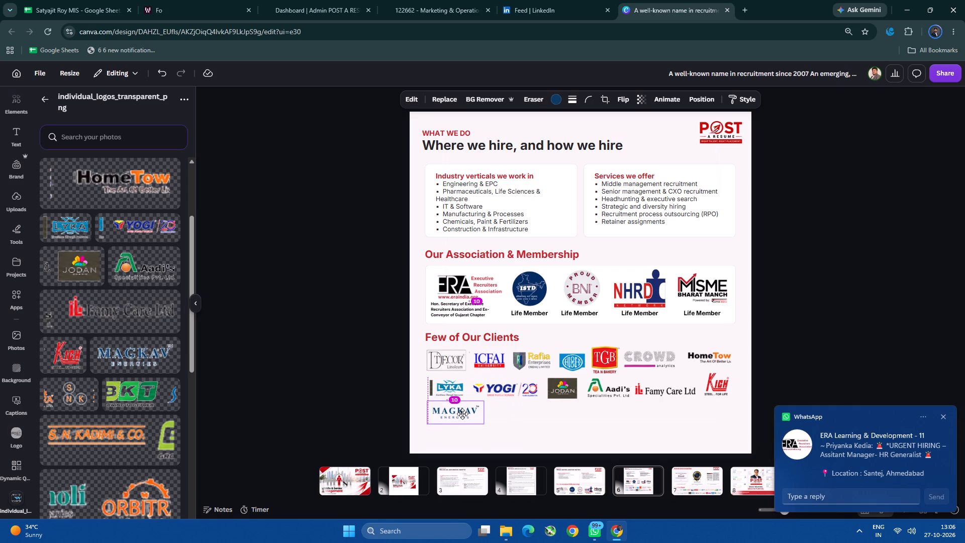
pyautogui.moveTo(462, 414); pyautogui.dragTo(463, 416)
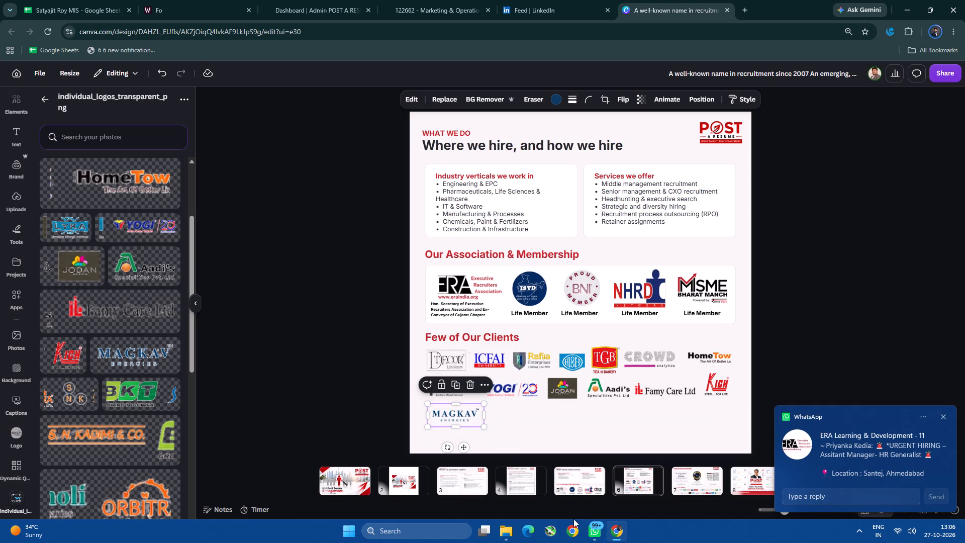
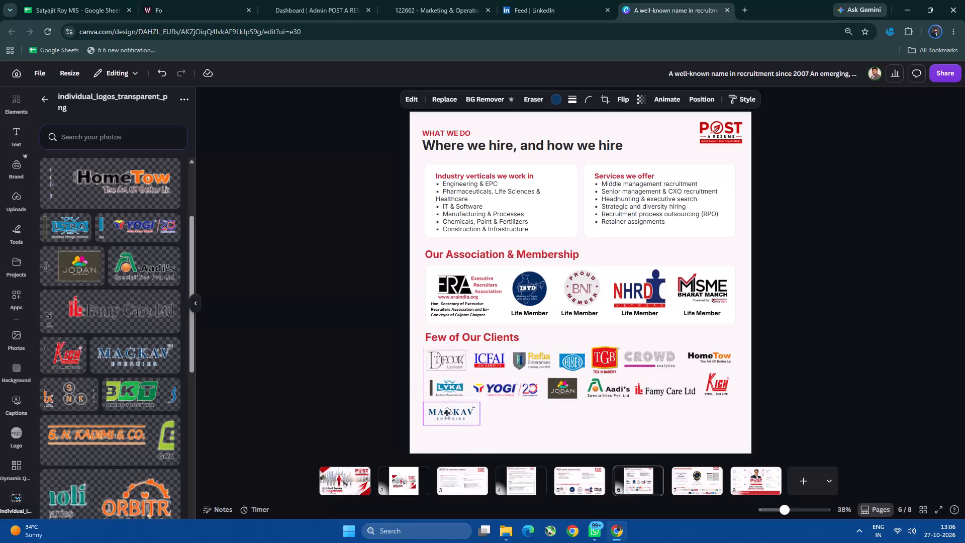
# Add the SNK circles logo below the second client row and crop away the stray lettering on both its sides.
pyautogui.click(527, 416)
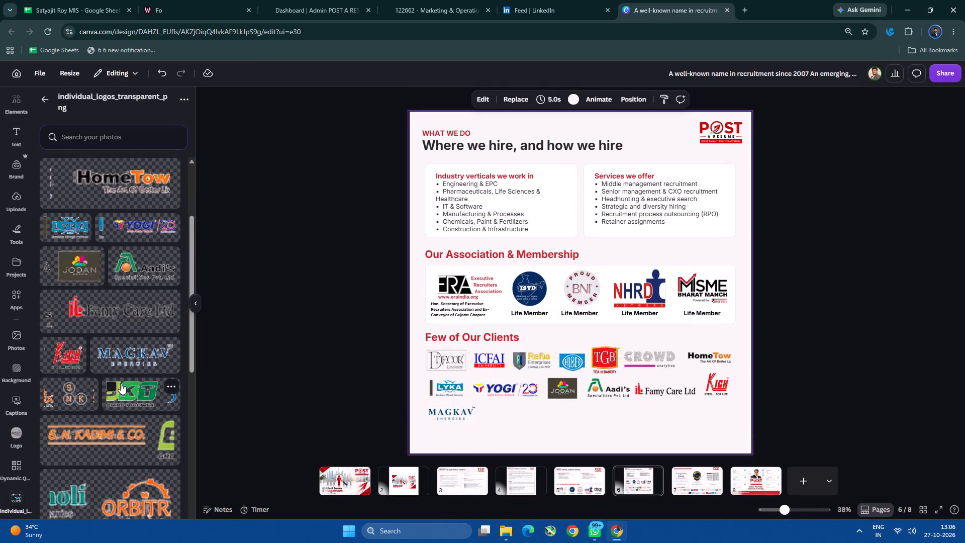
pyautogui.scroll(-1, 121, 383)
pyautogui.click(66, 347)
pyautogui.moveTo(581, 299); pyautogui.dragTo(585, 421)
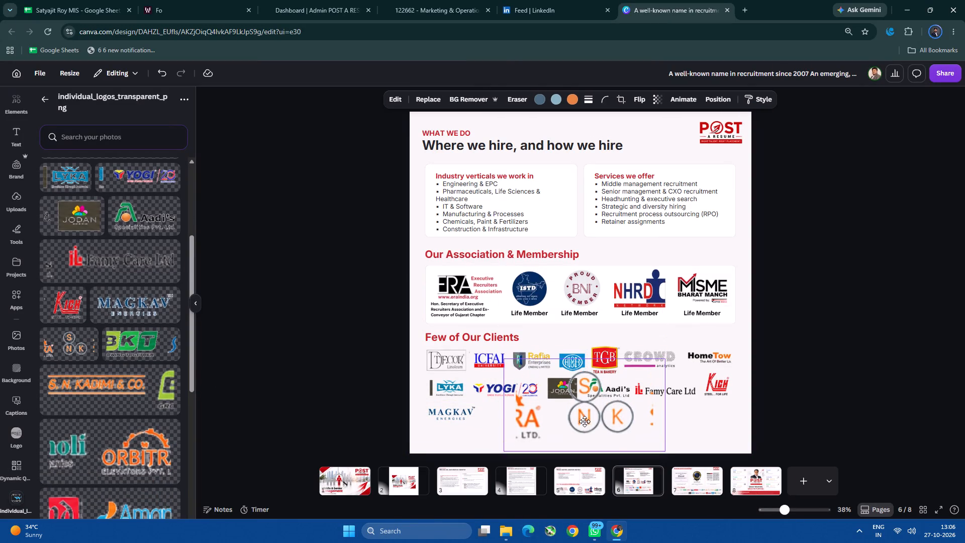
pyautogui.moveTo(585, 421); pyautogui.dragTo(585, 422)
pyautogui.moveTo(504, 409); pyautogui.dragTo(552, 410)
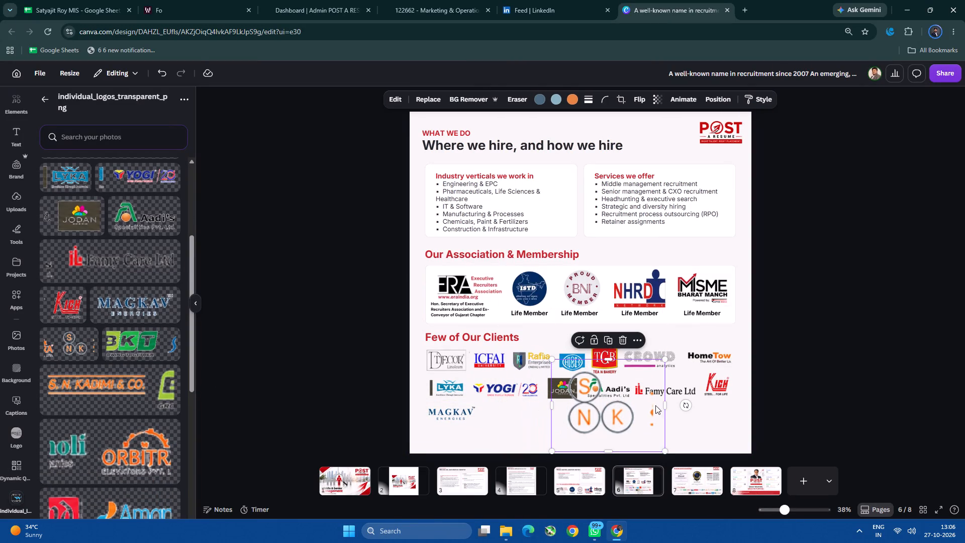
pyautogui.moveTo(663, 405); pyautogui.dragTo(644, 410)
# Shrink the SNK logo to match the neighbouring client logos and place it beside the Magkav Energies logo in the third row.
pyautogui.moveTo(648, 363); pyautogui.dragTo(642, 367)
pyautogui.moveTo(641, 361); pyautogui.dragTo(599, 411)
pyautogui.moveTo(554, 452); pyautogui.dragTo(575, 437)
pyautogui.moveTo(581, 422); pyautogui.dragTo(493, 417)
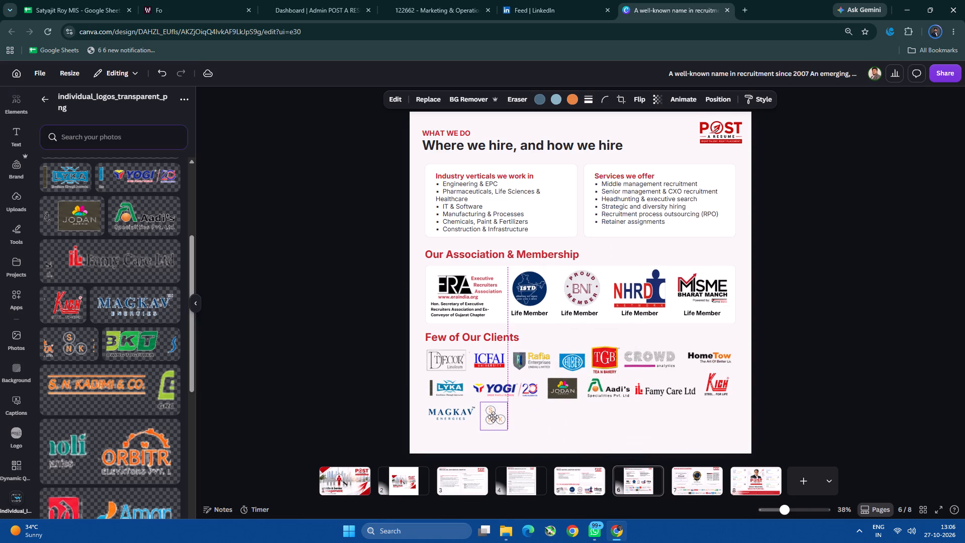
# Place the SNK logo beside the Magkav Energies logo in the third client row.
pyautogui.moveTo(493, 417); pyautogui.dragTo(493, 417)
pyautogui.click(543, 424)
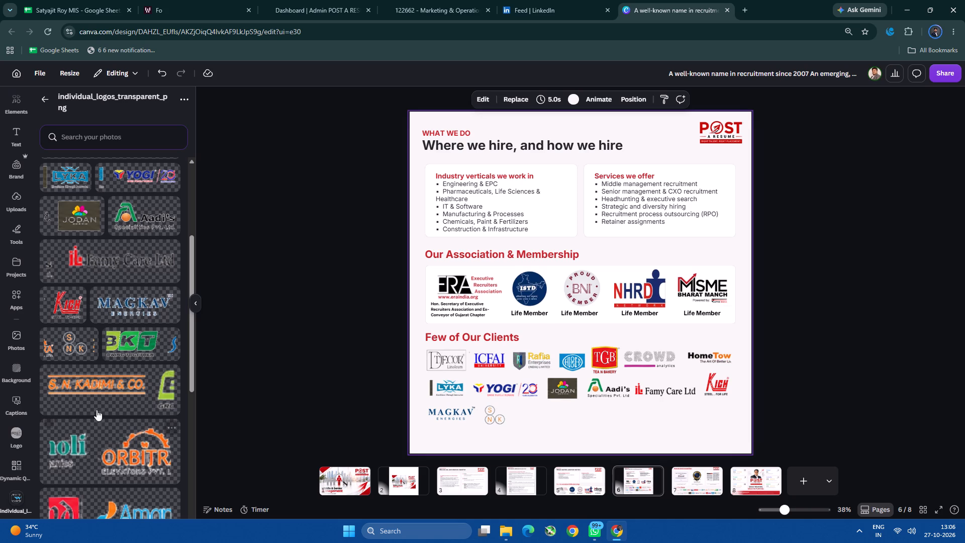
# Add the BKT logo image to the page and move it down over the client rows.
pyautogui.click(118, 352)
pyautogui.moveTo(607, 292); pyautogui.dragTo(634, 369)
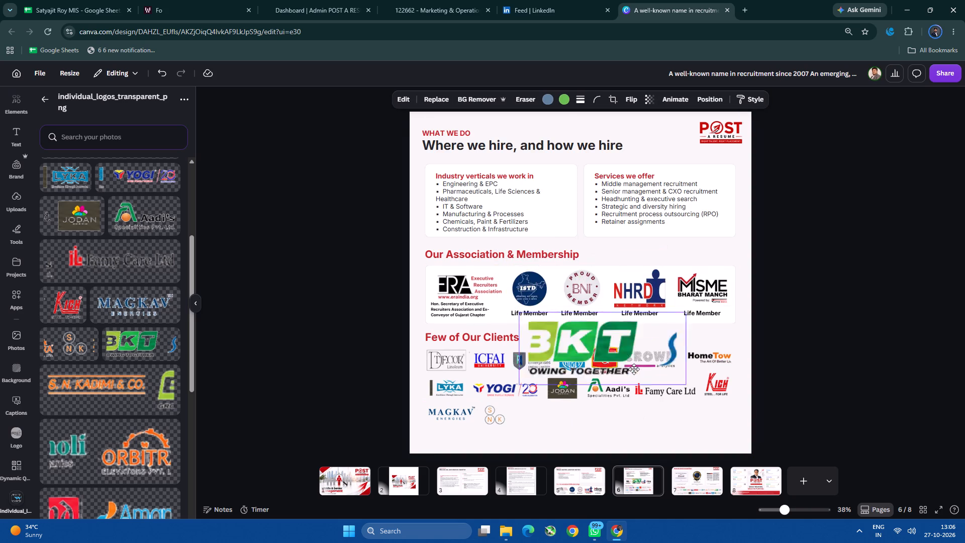
pyautogui.moveTo(634, 369); pyautogui.dragTo(661, 421)
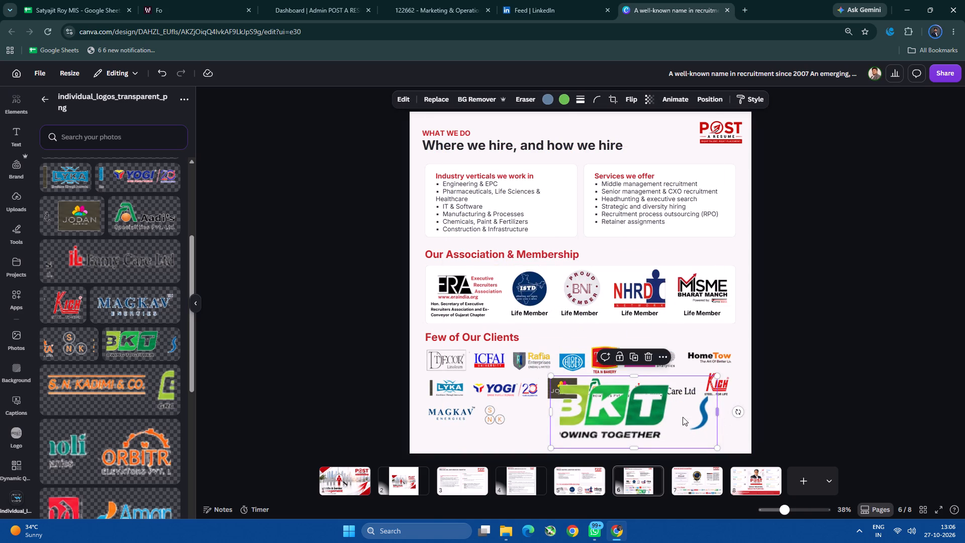
# Add the S. N. Kadimi image, crop it to the green BKT fragment at its edge, and shrink it beside the SNK logo.
pyautogui.click(164, 397)
pyautogui.moveTo(576, 296); pyautogui.dragTo(522, 435)
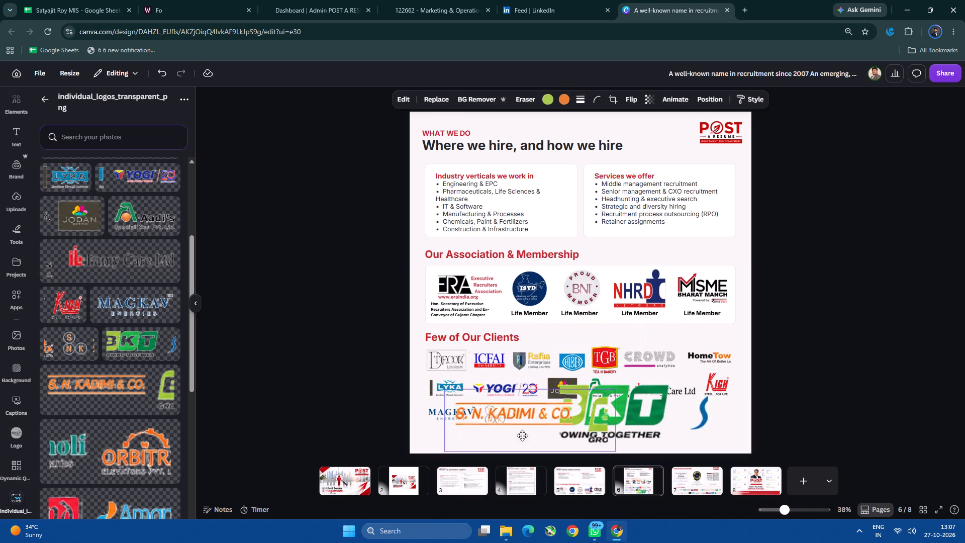
pyautogui.moveTo(522, 435); pyautogui.dragTo(478, 423)
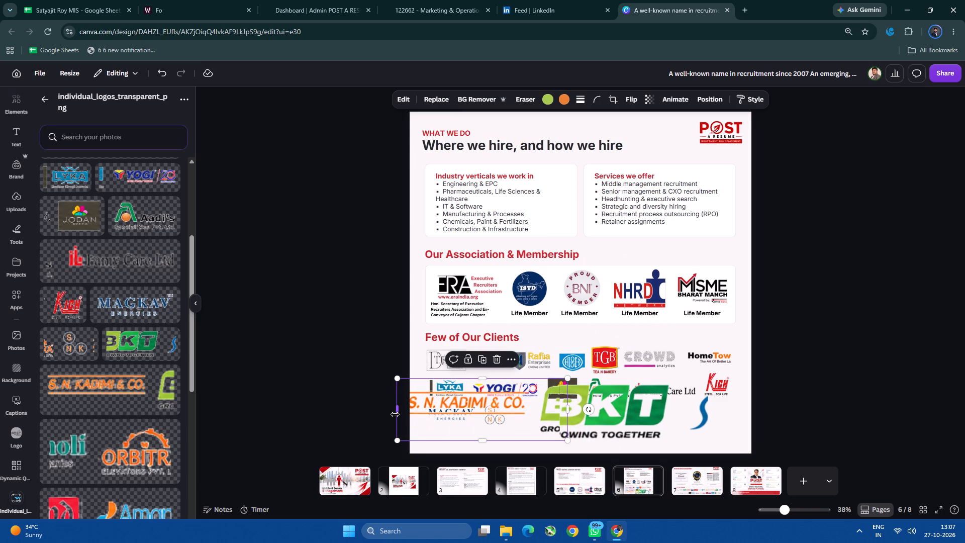
pyautogui.moveTo(397, 414); pyautogui.dragTo(537, 419)
pyautogui.moveTo(537, 442); pyautogui.dragTo(534, 443)
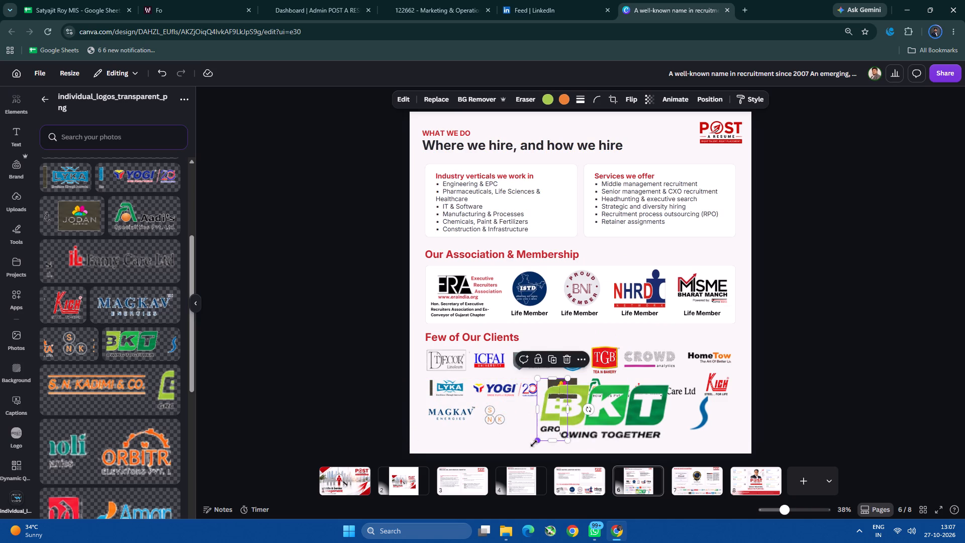
pyautogui.moveTo(534, 443); pyautogui.dragTo(527, 448)
pyautogui.moveTo(551, 431); pyautogui.dragTo(526, 436)
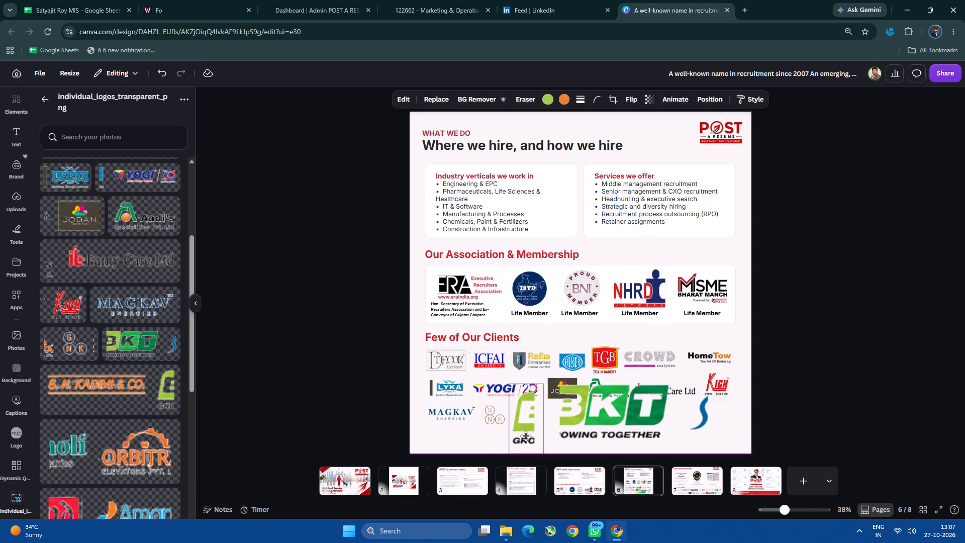
pyautogui.moveTo(526, 436); pyautogui.dragTo(517, 436)
pyautogui.moveTo(536, 387); pyautogui.dragTo(512, 421)
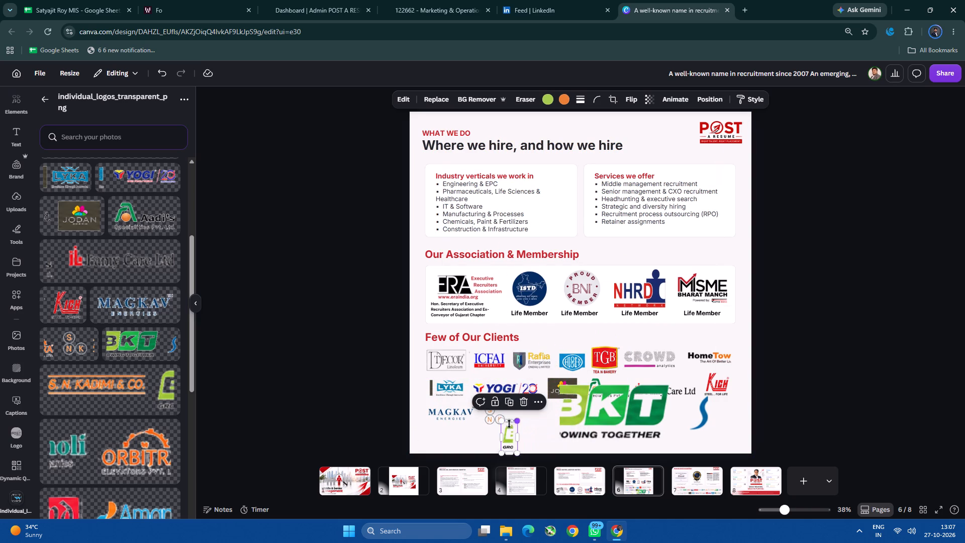
pyautogui.moveTo(510, 439); pyautogui.dragTo(518, 418)
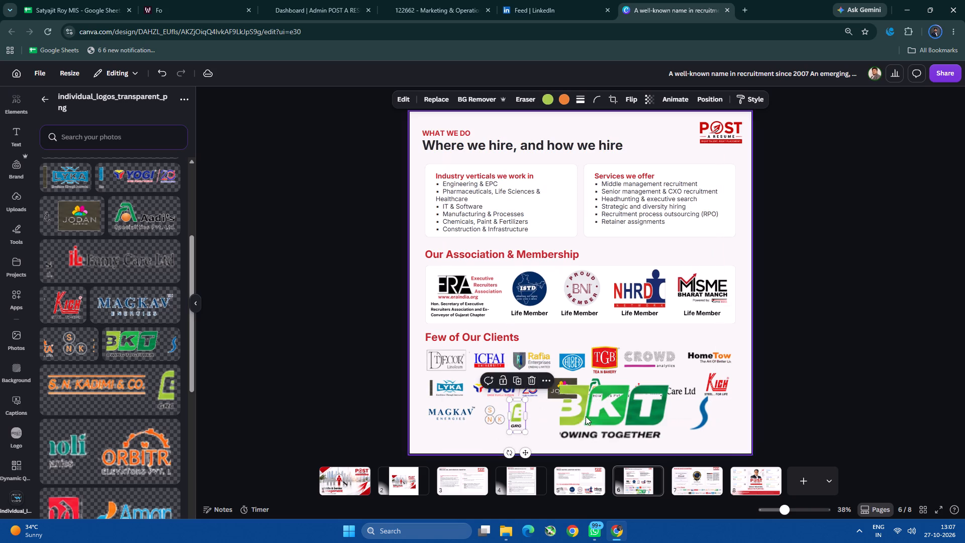
# Crop the stray blue mark off the BKT image, shrink it, and join it to the green fragment to complete the BKT logo.
pyautogui.moveTo(588, 415); pyautogui.dragTo(582, 424)
pyautogui.moveTo(708, 423); pyautogui.dragTo(684, 422)
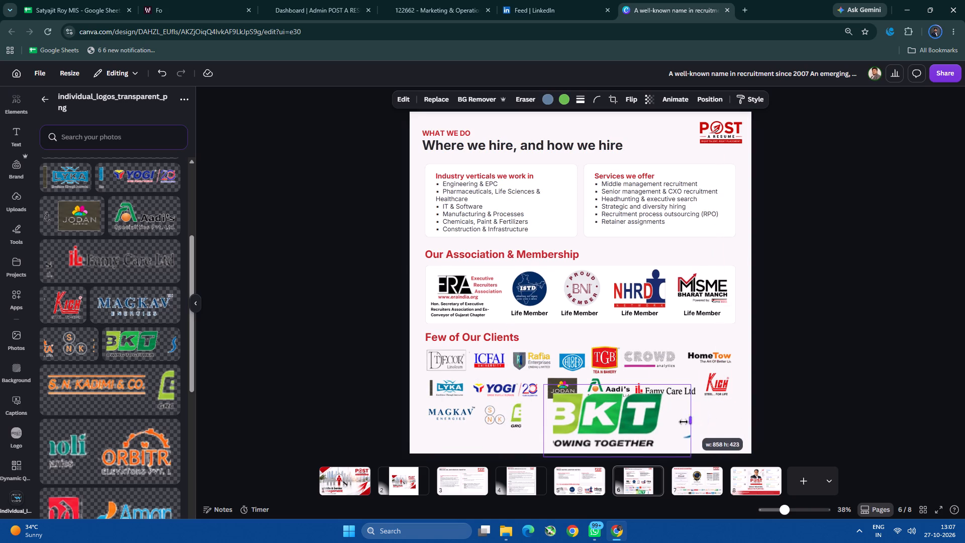
pyautogui.moveTo(684, 422); pyautogui.dragTo(668, 422)
pyautogui.click(670, 380)
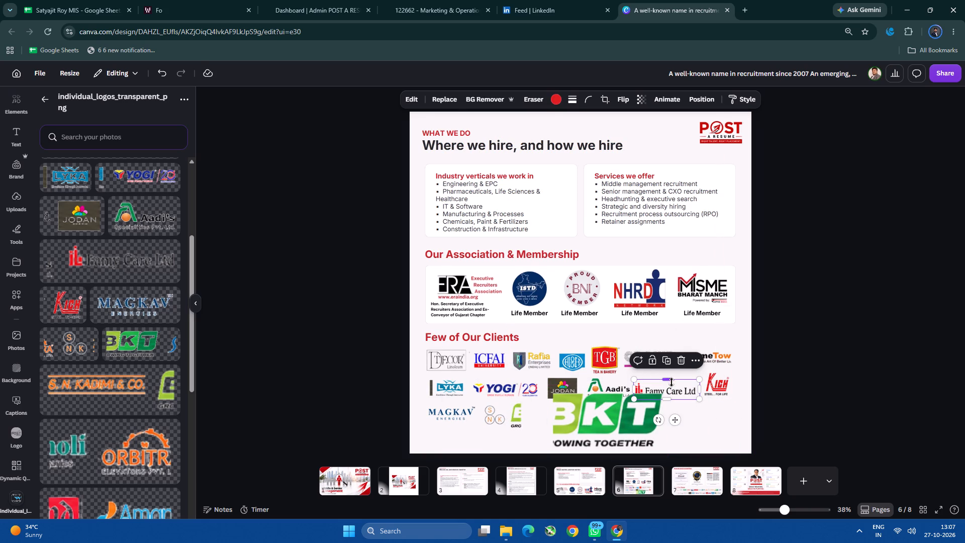
pyautogui.click(651, 403)
pyautogui.moveTo(673, 386); pyautogui.dragTo(615, 421)
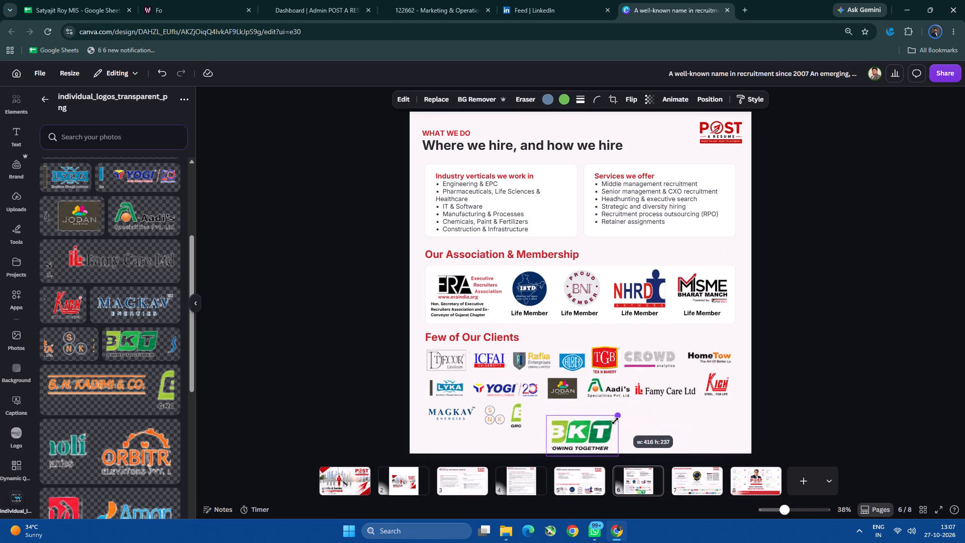
pyautogui.moveTo(615, 421); pyautogui.dragTo(603, 428)
pyautogui.moveTo(581, 436); pyautogui.dragTo(549, 411)
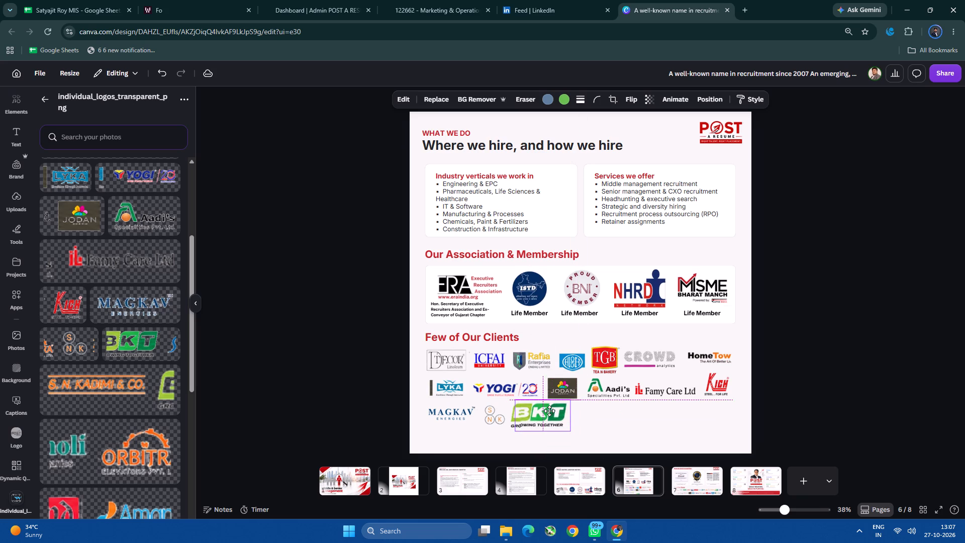
pyautogui.moveTo(549, 411); pyautogui.dragTo(549, 412)
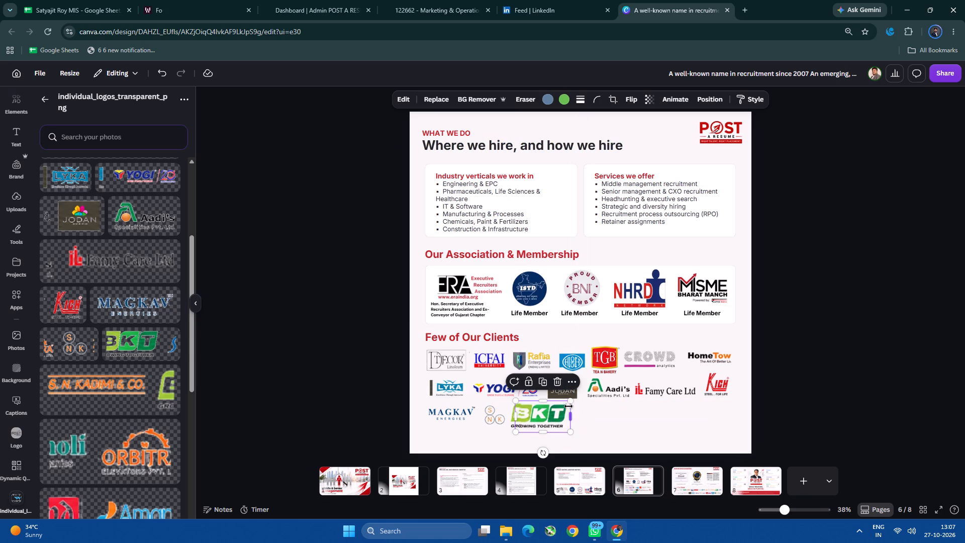
pyautogui.click(570, 402)
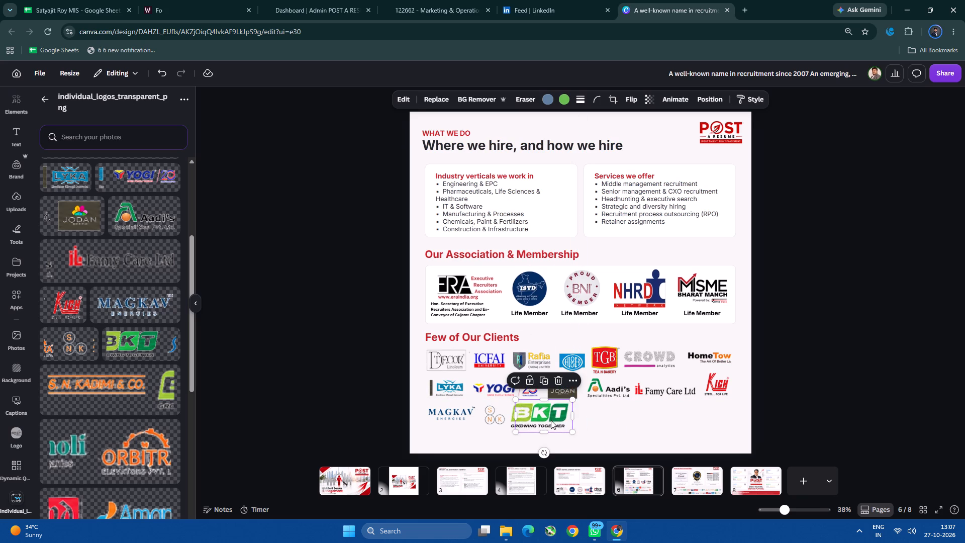
pyautogui.click(623, 422)
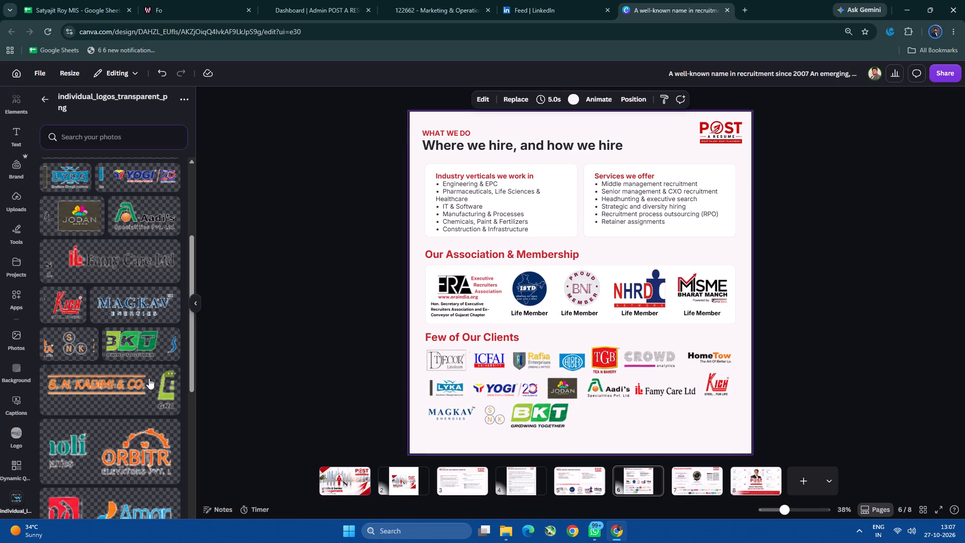
# Add the S. N. Kadimi & Co. logo image to the page again.
pyautogui.click(118, 387)
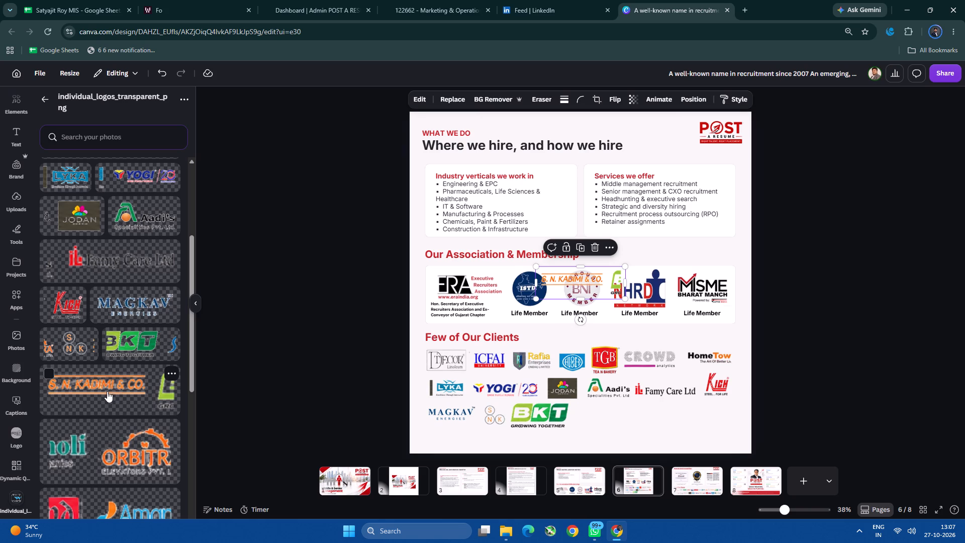
# Group the two BKT logo pieces, shrink them slightly, and swap their place in the third client row with the SNK logo.
pyautogui.moveTo(491, 419); pyautogui.dragTo(493, 419)
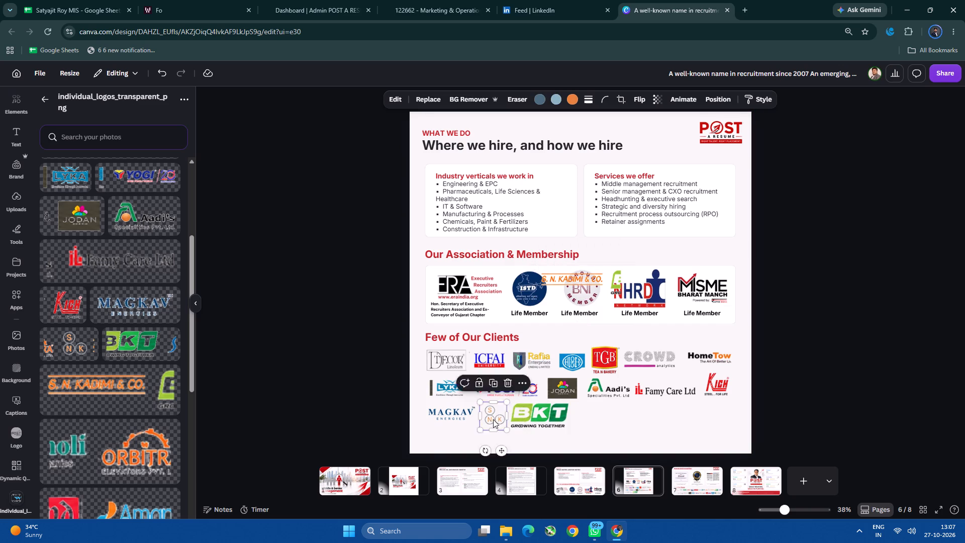
pyautogui.moveTo(493, 419); pyautogui.dragTo(596, 419)
pyautogui.moveTo(502, 436); pyautogui.dragTo(546, 417)
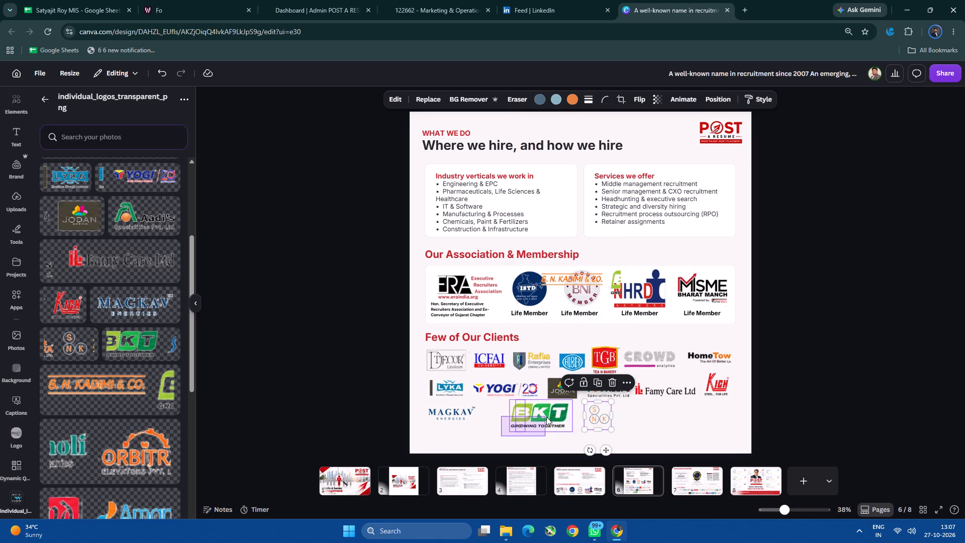
pyautogui.moveTo(546, 417); pyautogui.dragTo(546, 416)
pyautogui.click(514, 383)
pyautogui.moveTo(529, 423); pyautogui.dragTo(498, 424)
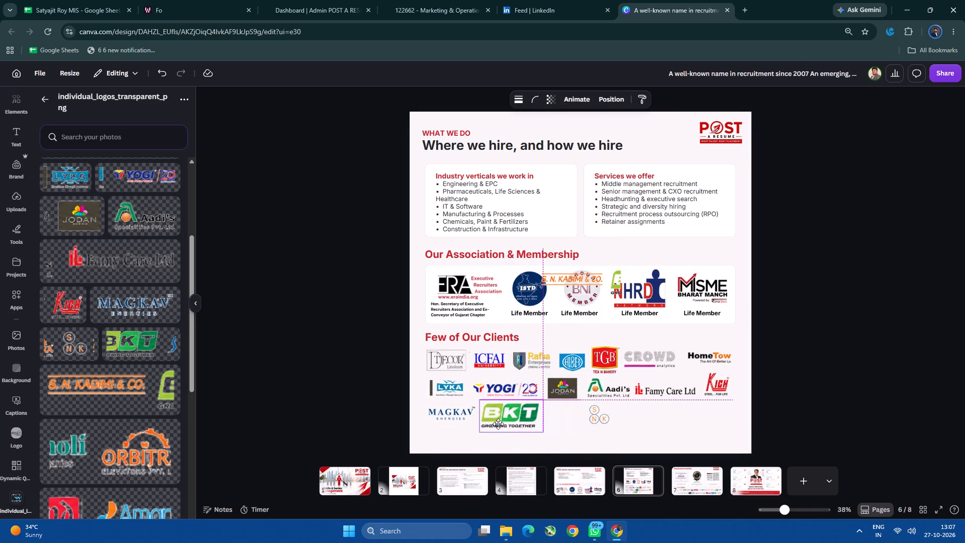
pyautogui.moveTo(498, 424); pyautogui.dragTo(499, 424)
pyautogui.moveTo(543, 431); pyautogui.dragTo(534, 430)
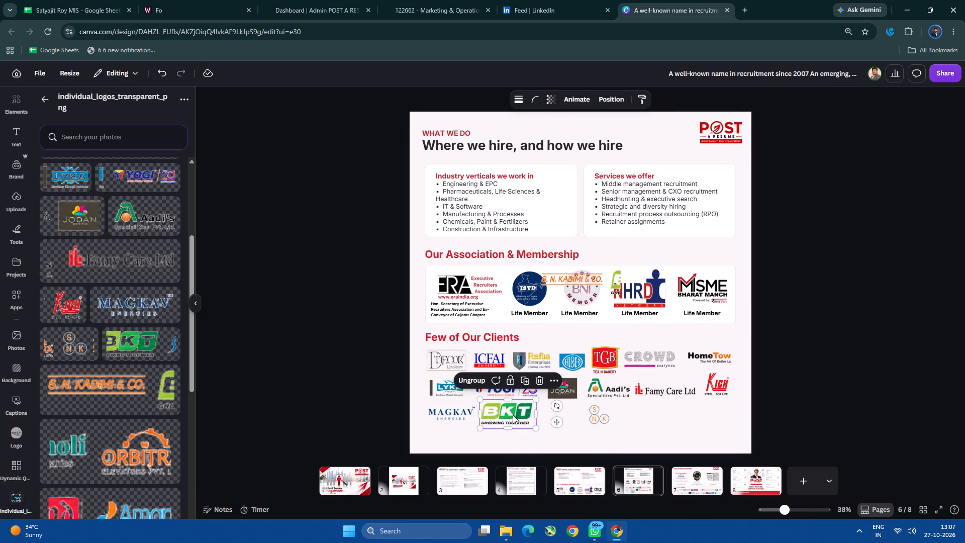
pyautogui.click(513, 415)
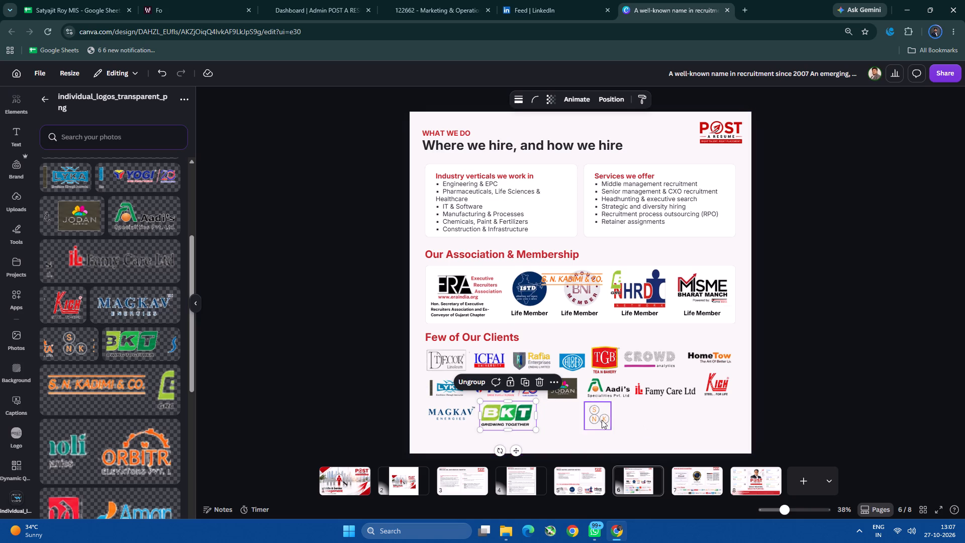
pyautogui.moveTo(602, 420); pyautogui.dragTo(554, 421)
# Crop the green fragment and empty bottom margin off the S. N. Kadimi & Co. logo, and shrink it beside the SNK logo.
pyautogui.click(64, 396)
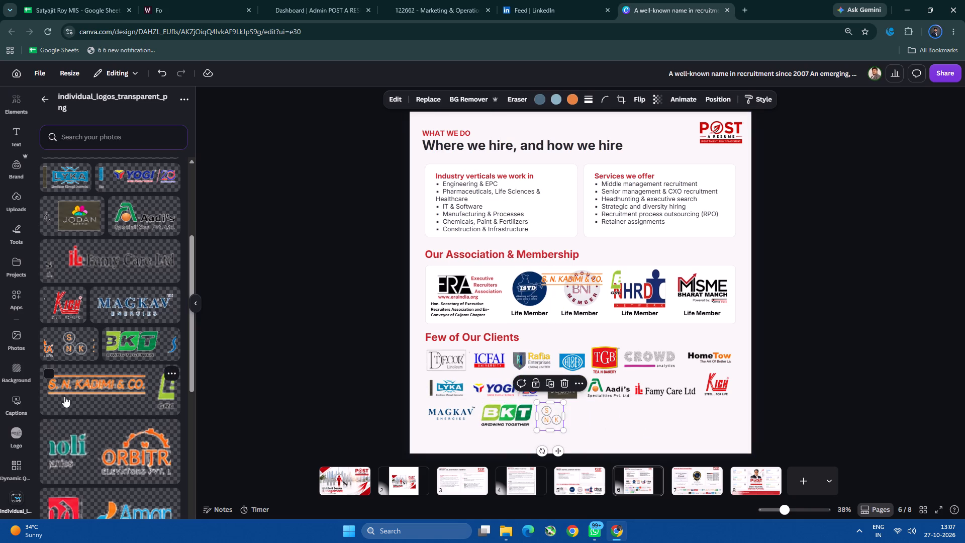
pyautogui.hotkey('ctrl', 'z')
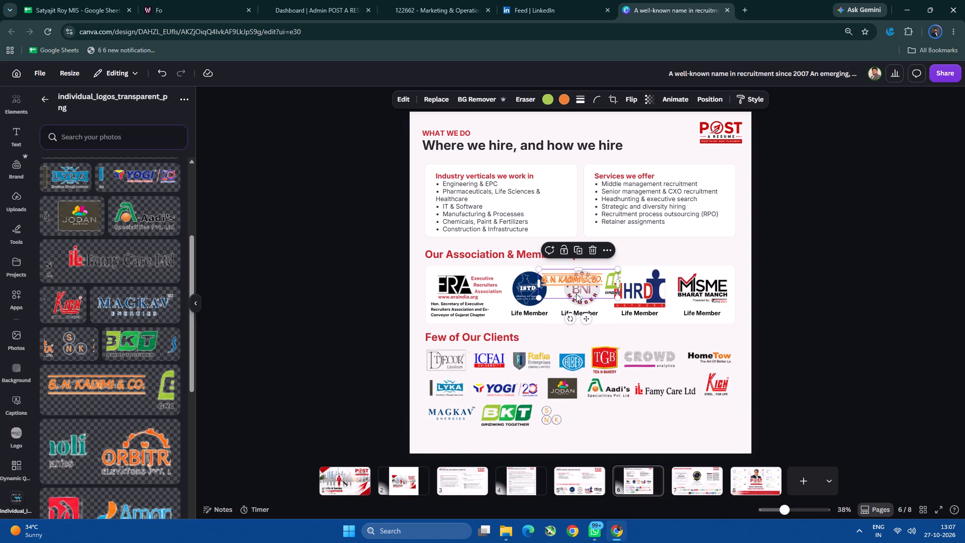
pyautogui.moveTo(583, 278); pyautogui.dragTo(607, 415)
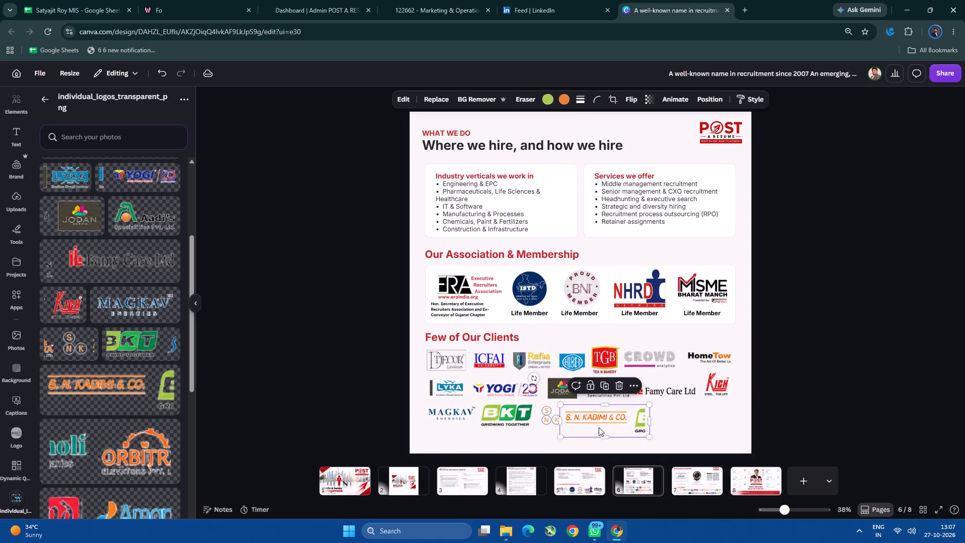
pyautogui.moveTo(649, 420); pyautogui.dragTo(630, 423)
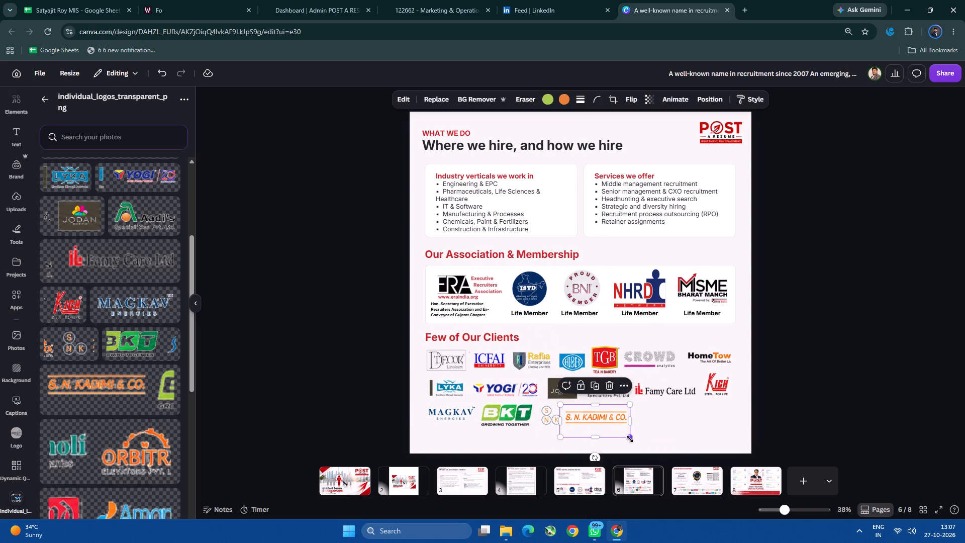
pyautogui.moveTo(629, 439); pyautogui.dragTo(606, 434)
pyautogui.moveTo(590, 419); pyautogui.dragTo(592, 422)
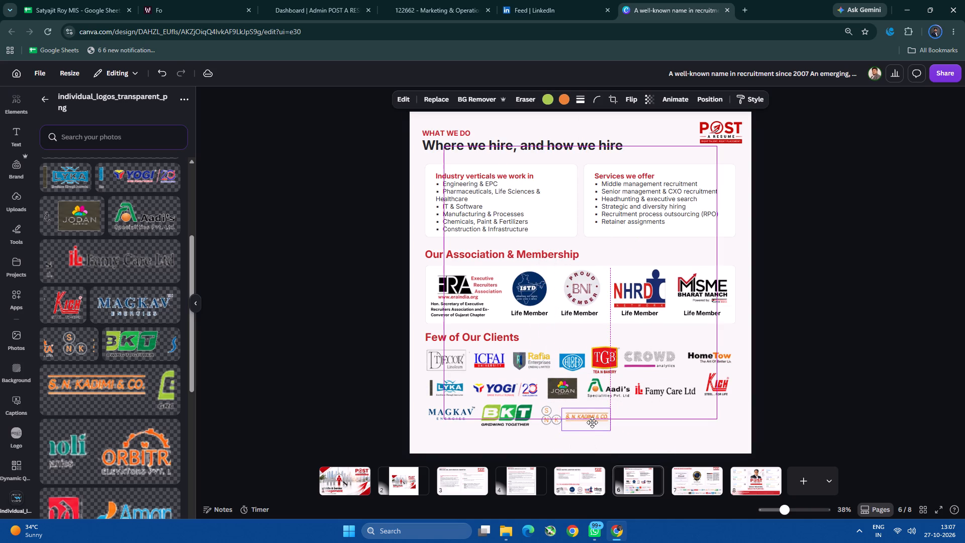
pyautogui.moveTo(592, 422); pyautogui.dragTo(592, 423)
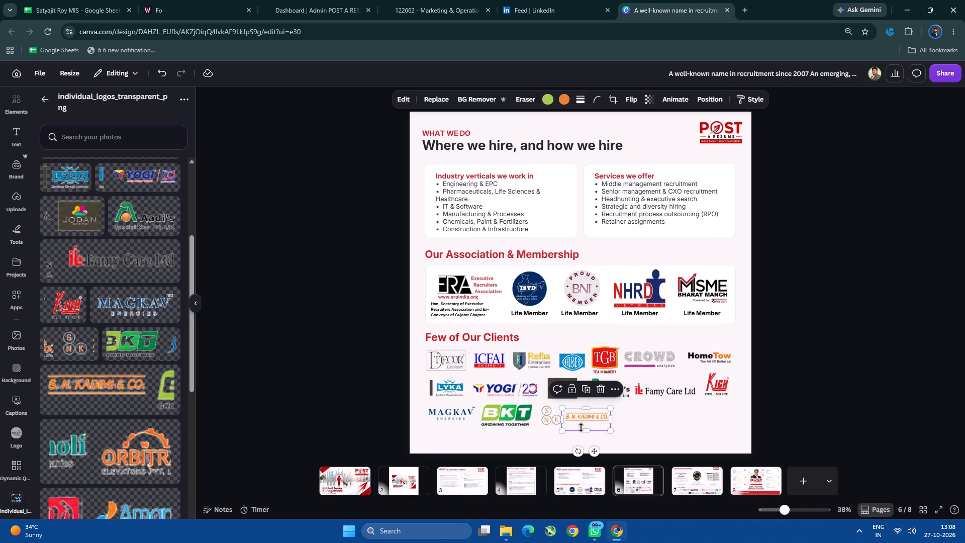
pyautogui.moveTo(585, 431); pyautogui.dragTo(584, 426)
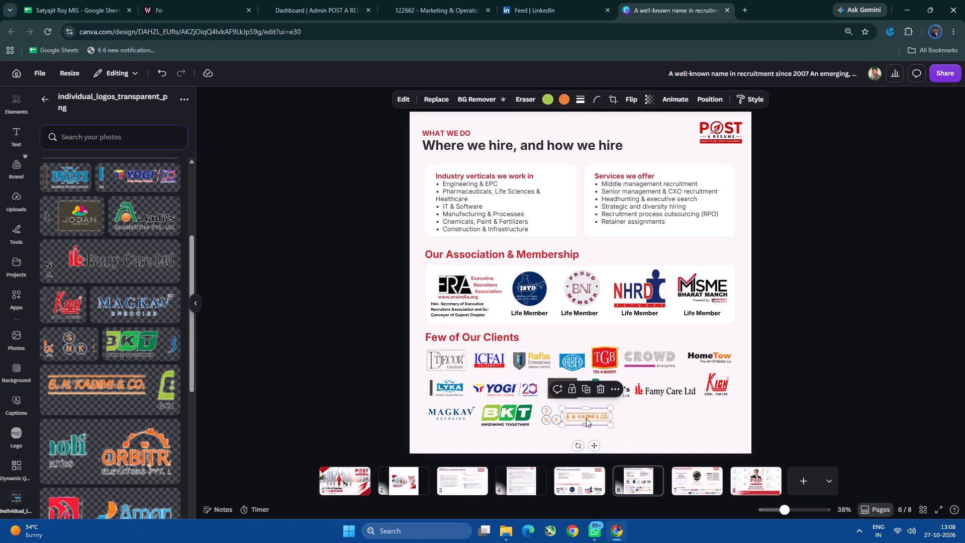
pyautogui.click(586, 418)
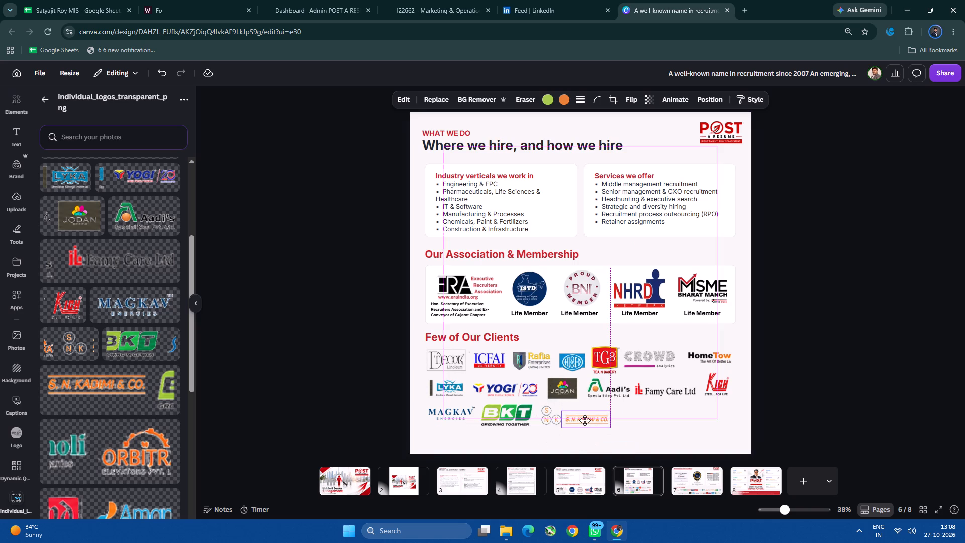
pyautogui.click(575, 435)
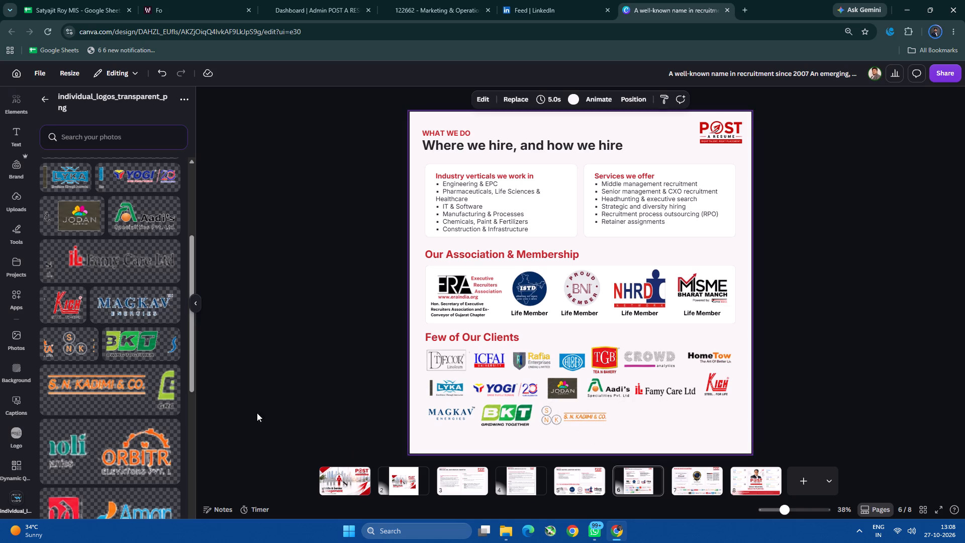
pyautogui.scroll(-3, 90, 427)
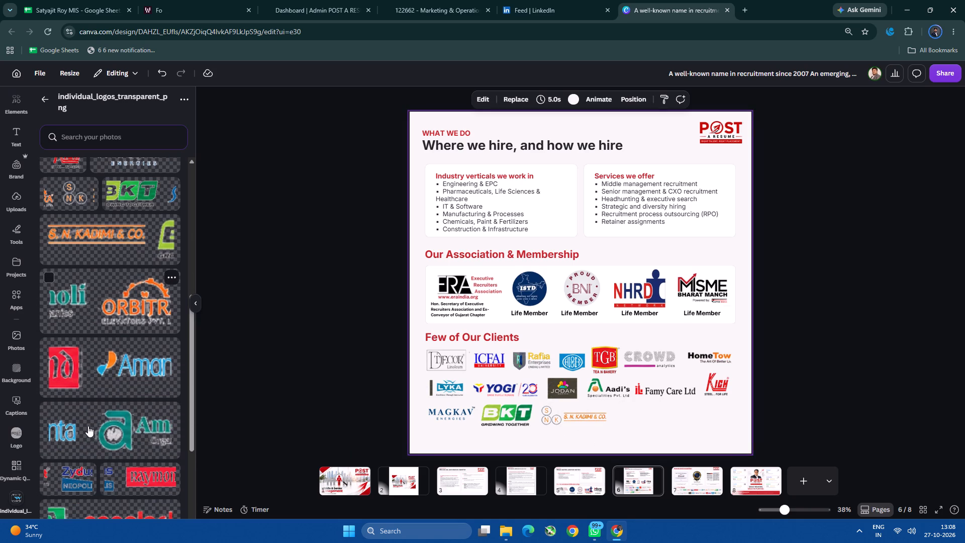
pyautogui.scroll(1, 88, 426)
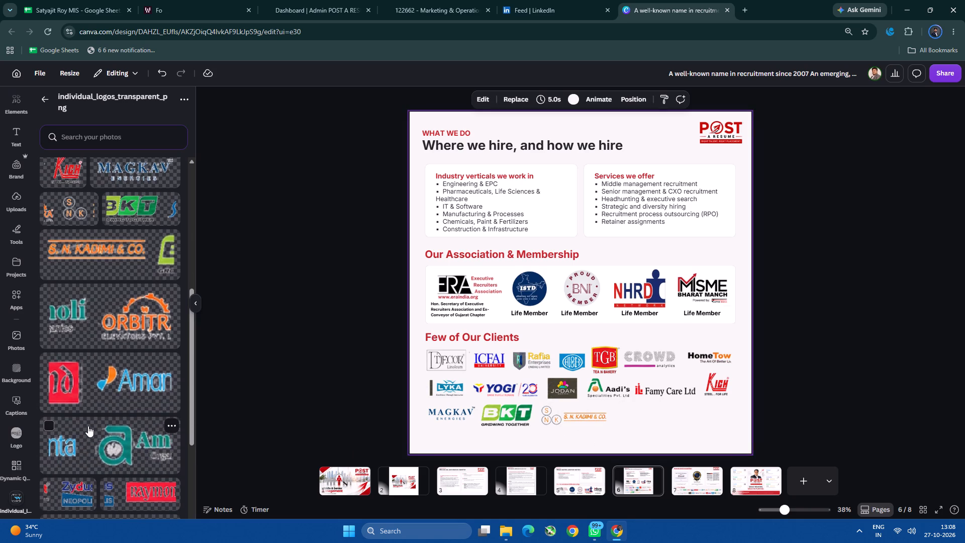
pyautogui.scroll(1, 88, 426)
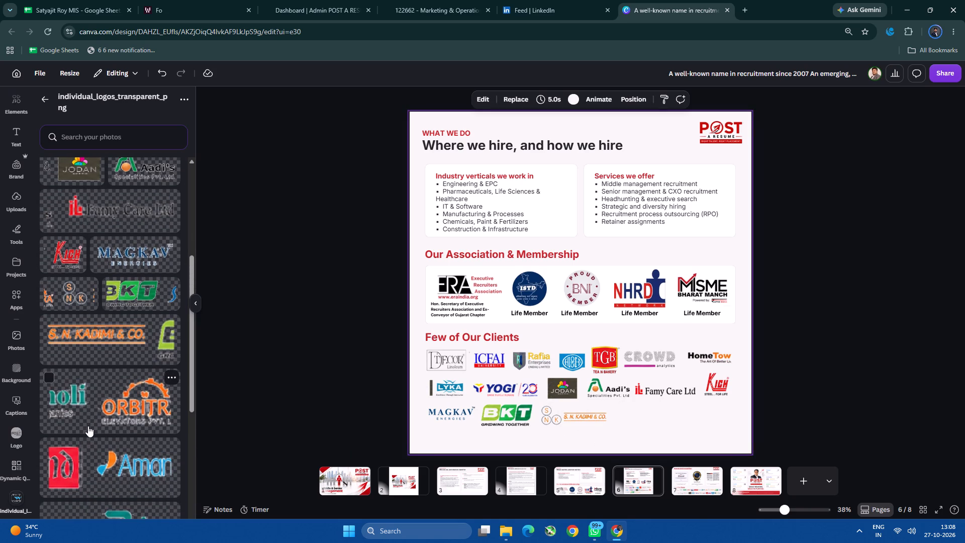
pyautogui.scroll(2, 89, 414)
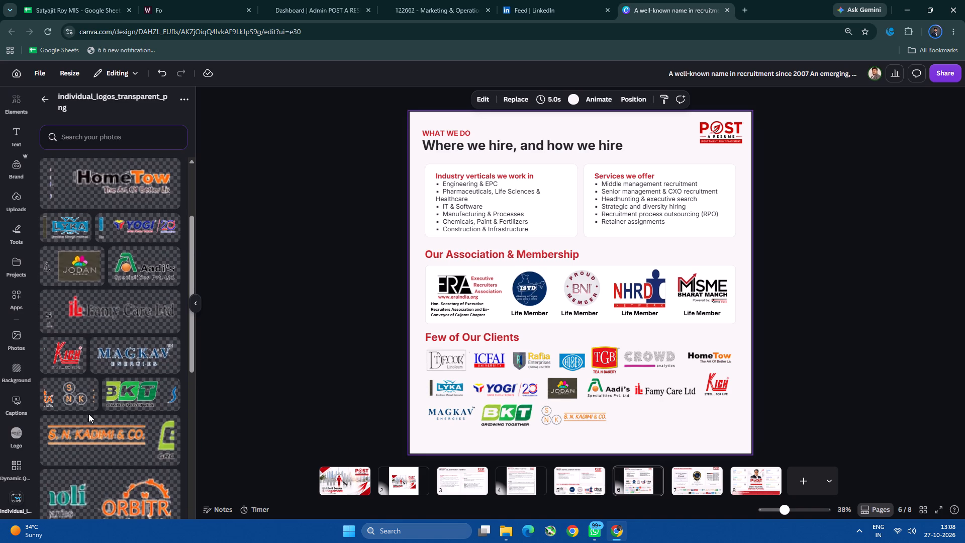
# Add the Apollo Tyres Ltd logo to the page, shrink it, and place it after S. N. Kadimi & Co. in the third client row.
pyautogui.scroll(-9, 88, 414)
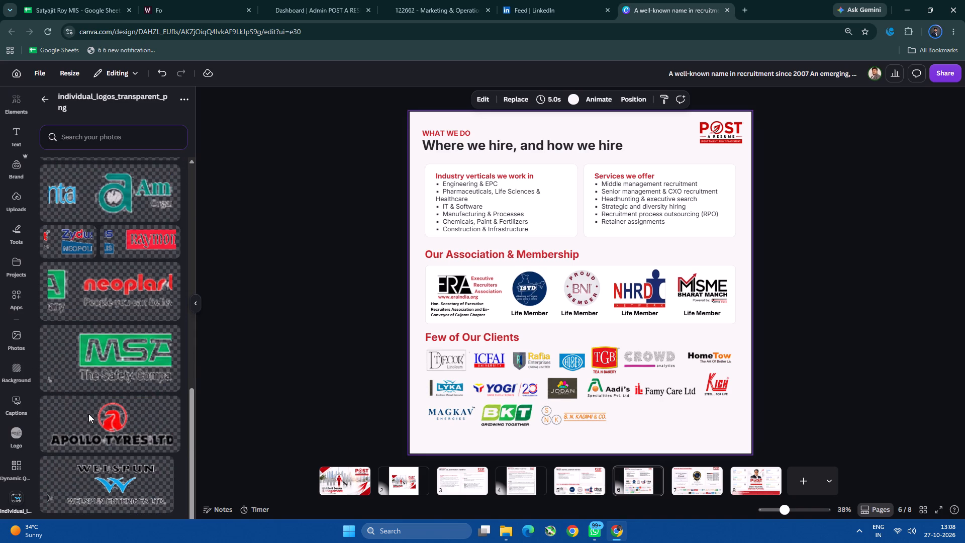
pyautogui.scroll(-2, 67, 333)
pyautogui.scroll(1, 67, 334)
pyautogui.scroll(-4, 68, 334)
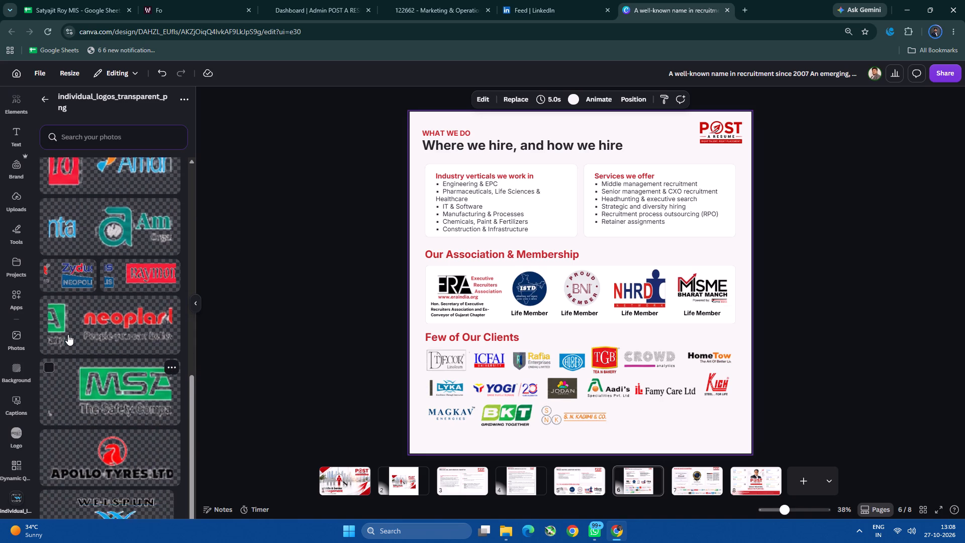
pyautogui.click(115, 433)
pyautogui.moveTo(594, 291); pyautogui.dragTo(656, 431)
pyautogui.moveTo(559, 389); pyautogui.dragTo(665, 420)
pyautogui.moveTo(682, 441); pyautogui.dragTo(633, 412)
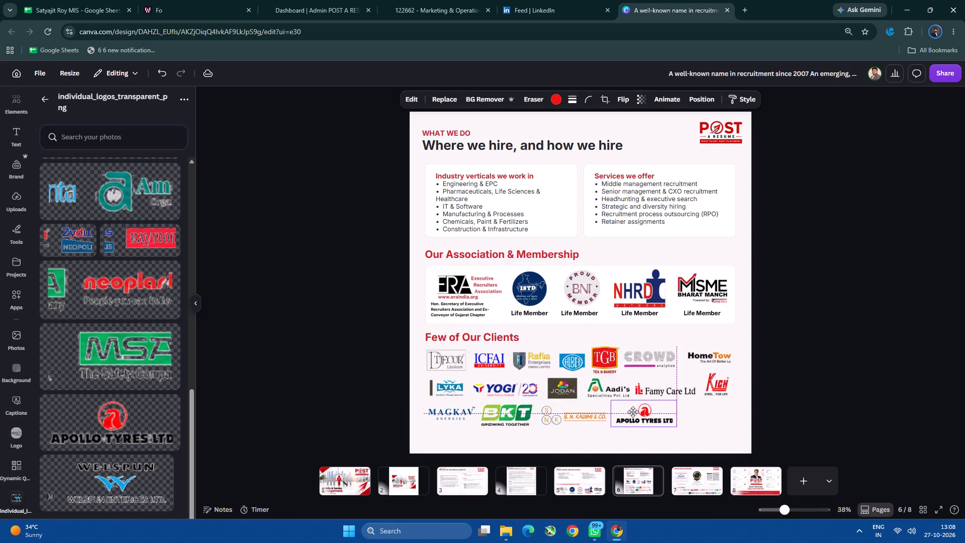
pyautogui.moveTo(633, 412); pyautogui.dragTo(632, 412)
pyautogui.click(703, 413)
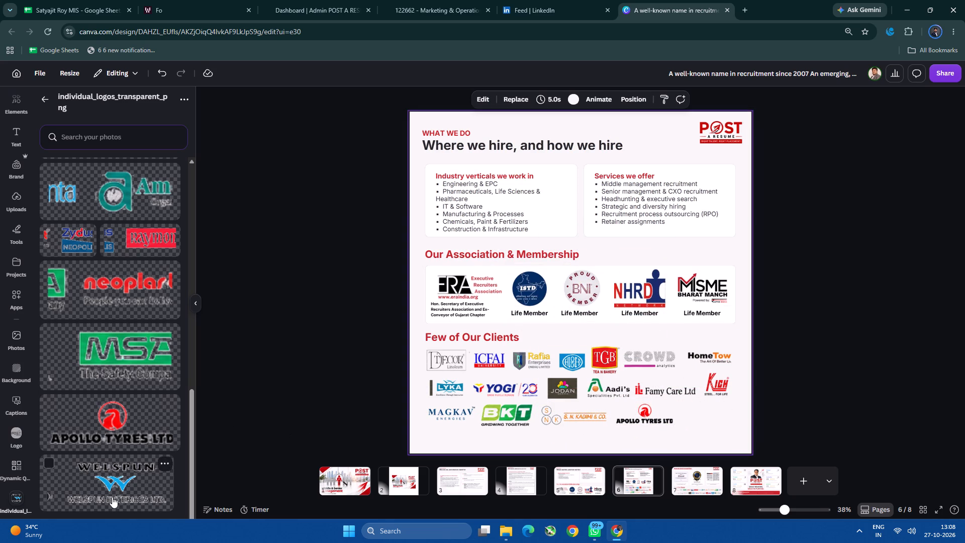
# Add the Welspun logo over the end of the third client row and crop off the stray dark mark beside it.
pyautogui.click(118, 490)
pyautogui.moveTo(618, 304); pyautogui.dragTo(673, 443)
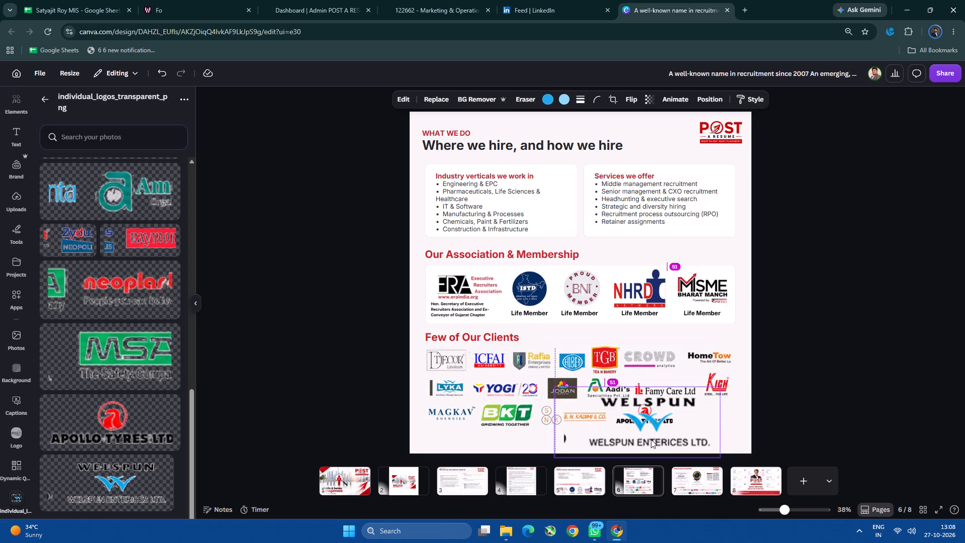
pyautogui.moveTo(553, 421); pyautogui.dragTo(581, 422)
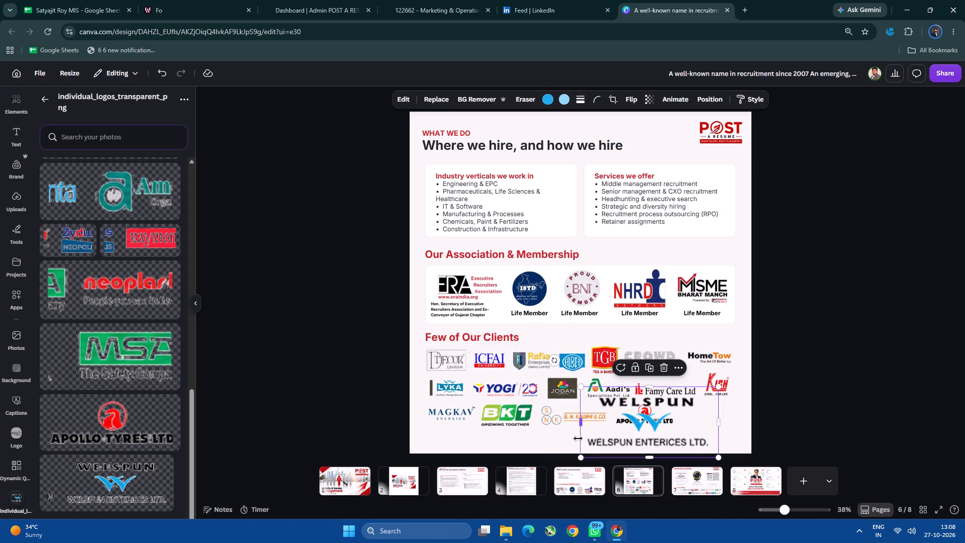
# Shrink the Welspun logo to about 340 by 175 and place it after Apollo Tyres Ltd, ending the third client row.
pyautogui.click(581, 462)
pyautogui.moveTo(579, 459); pyautogui.dragTo(663, 426)
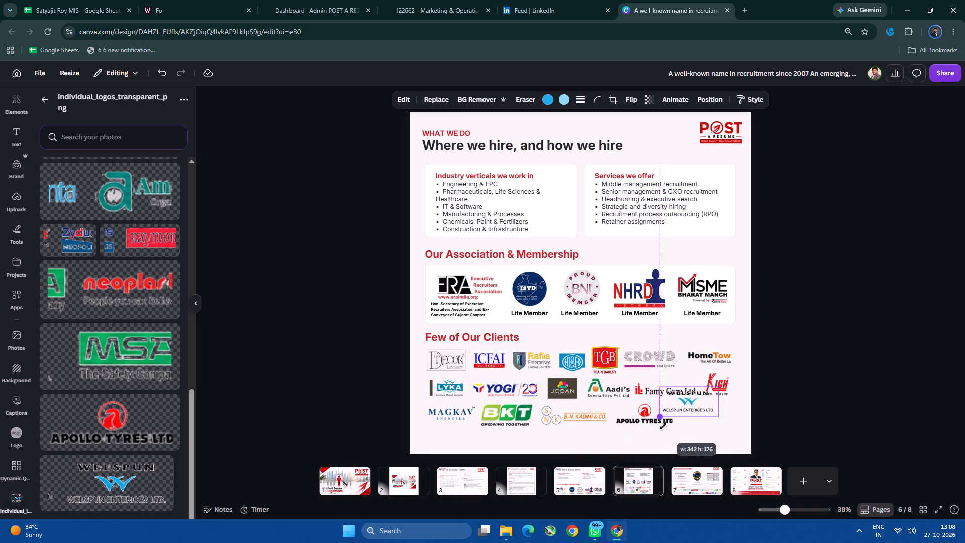
pyautogui.moveTo(663, 426); pyautogui.dragTo(664, 426)
pyautogui.moveTo(693, 404); pyautogui.dragTo(712, 418)
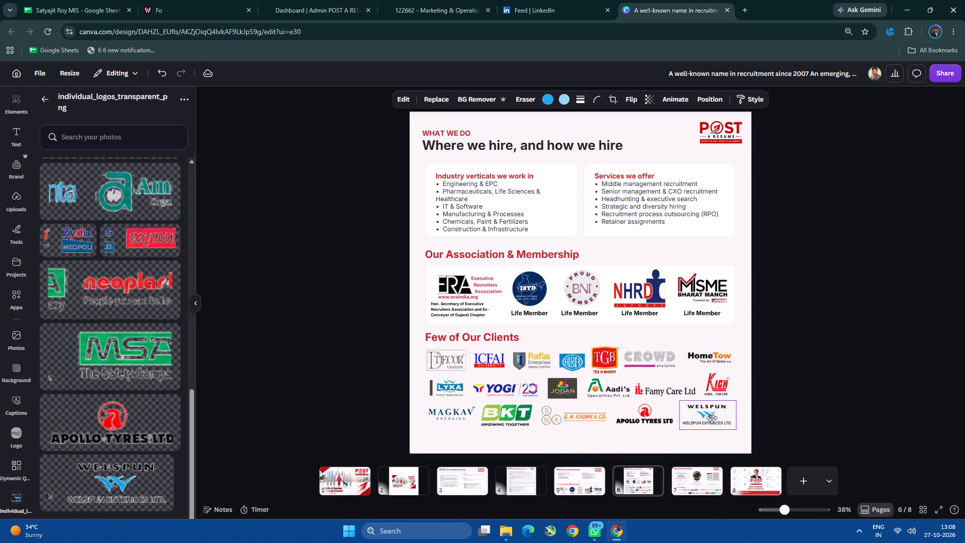
pyautogui.moveTo(712, 418); pyautogui.dragTo(711, 417)
pyautogui.click(818, 419)
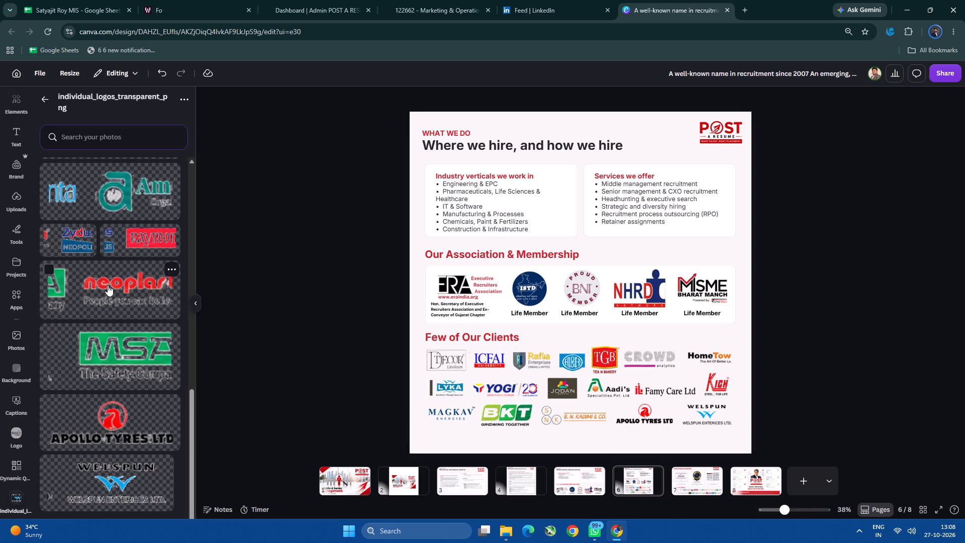
# Add the red Raymond logo piece over the client logos and crop off the blue fragments and the empty top and bottom margins.
pyautogui.click(139, 244)
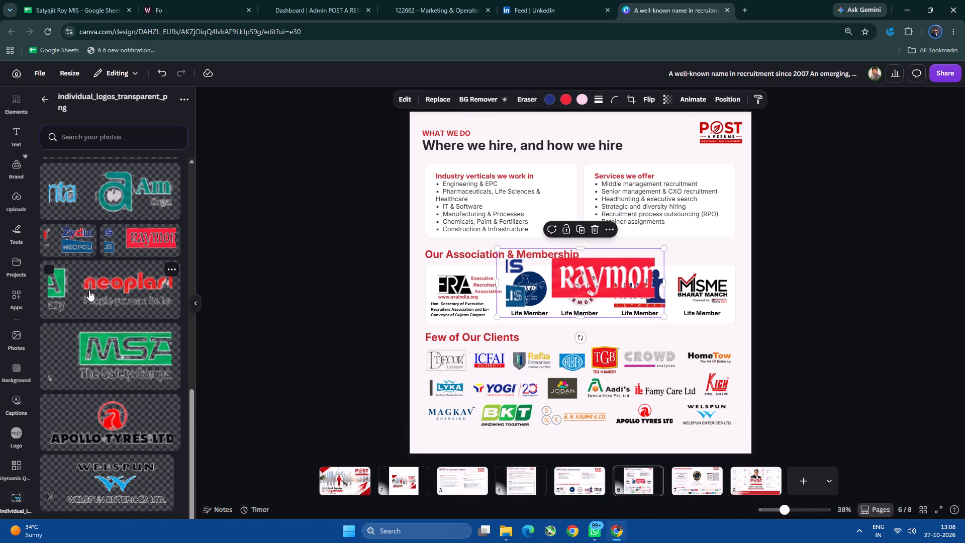
pyautogui.scroll(3, 89, 290)
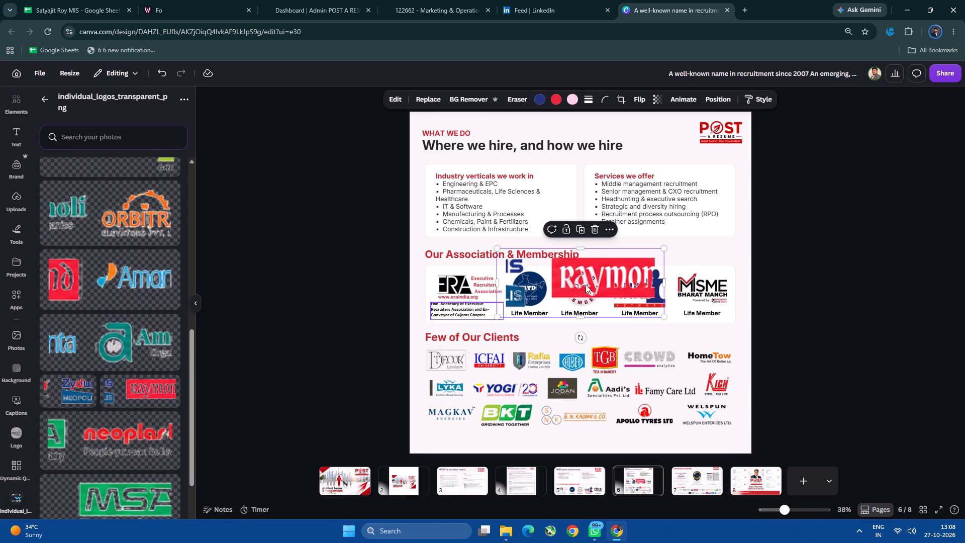
pyautogui.moveTo(602, 280); pyautogui.dragTo(566, 376)
pyautogui.moveTo(463, 383); pyautogui.dragTo(500, 380)
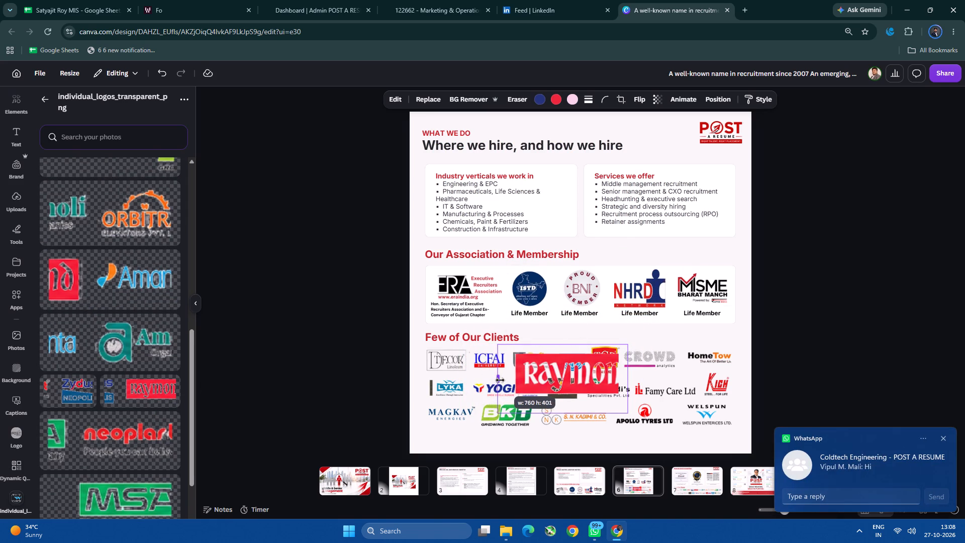
pyautogui.moveTo(500, 380); pyautogui.dragTo(517, 379)
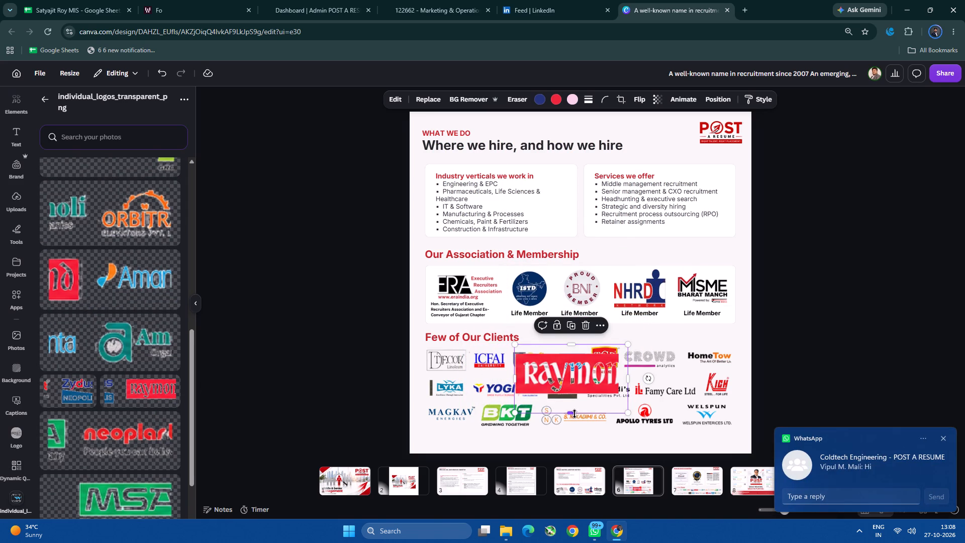
pyautogui.moveTo(574, 414); pyautogui.dragTo(568, 396)
pyautogui.moveTo(569, 345); pyautogui.dragTo(571, 346)
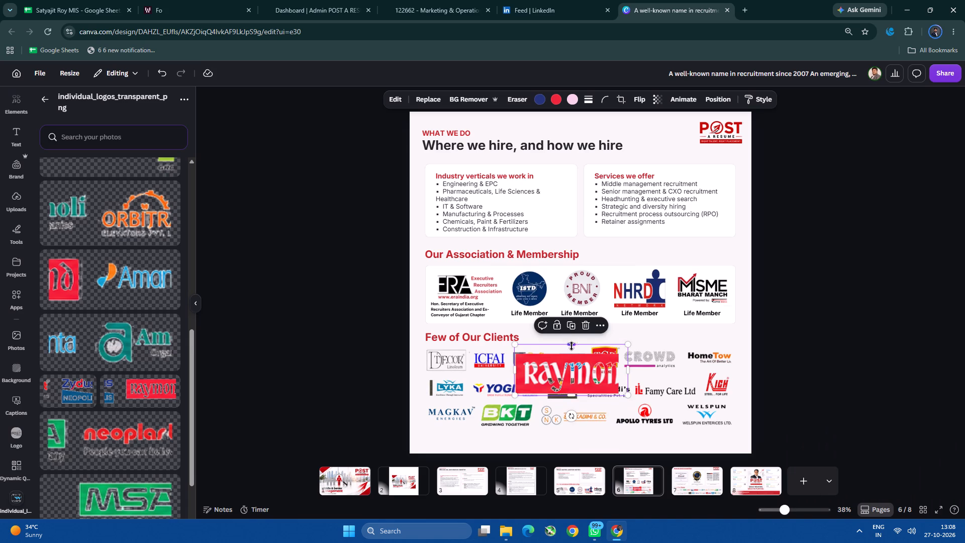
pyautogui.moveTo(571, 346); pyautogui.dragTo(575, 352)
# Shrink the cropped Raymond piece and place it below the Magkav logo as the start of a fourth client row.
pyautogui.moveTo(565, 376); pyautogui.dragTo(478, 422)
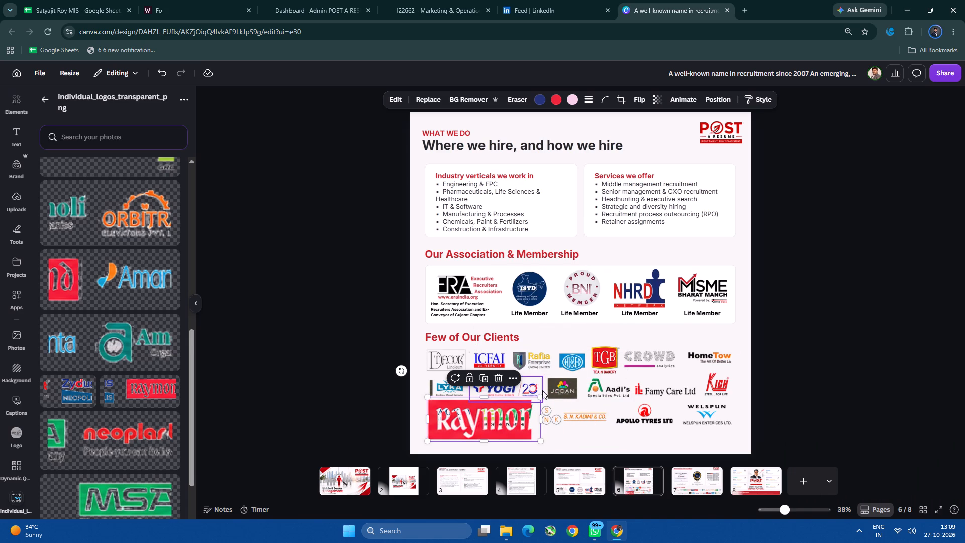
pyautogui.moveTo(541, 395); pyautogui.dragTo(474, 423)
pyautogui.moveTo(452, 431); pyautogui.dragTo(454, 439)
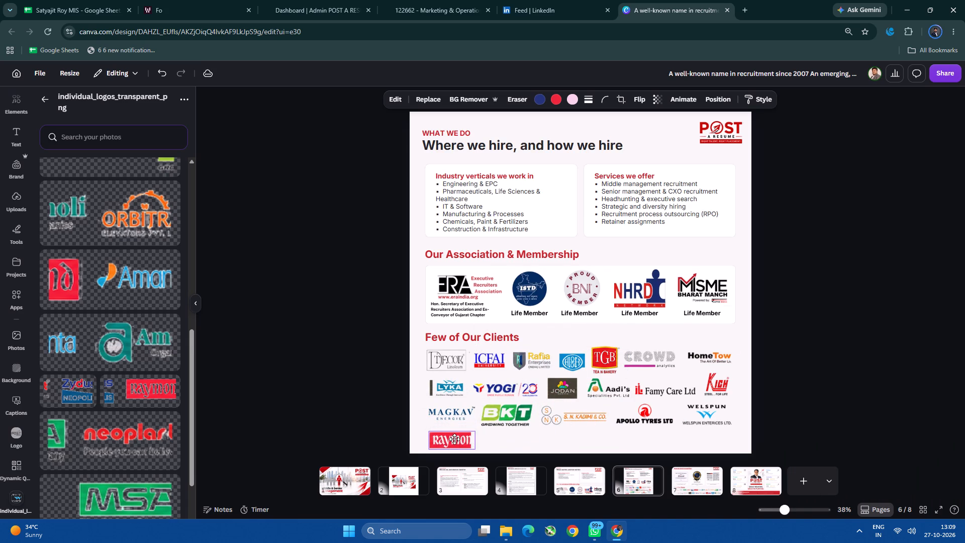
pyautogui.moveTo(454, 439); pyautogui.dragTo(452, 438)
# Add the image holding Raymond's missing red end piece and the orange-and-blue Amar logo, and move it over the lower client rows.
pyautogui.click(61, 285)
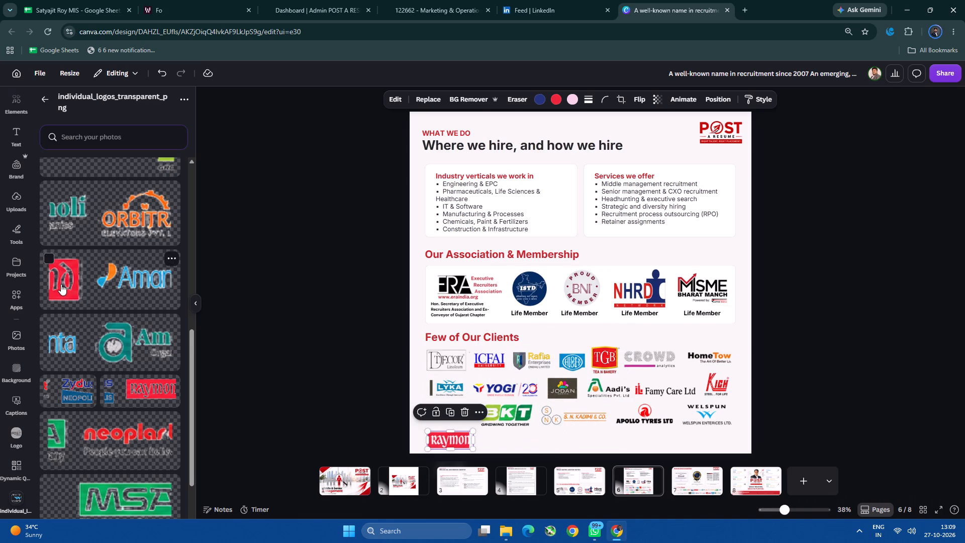
pyautogui.moveTo(560, 288); pyautogui.dragTo(532, 422)
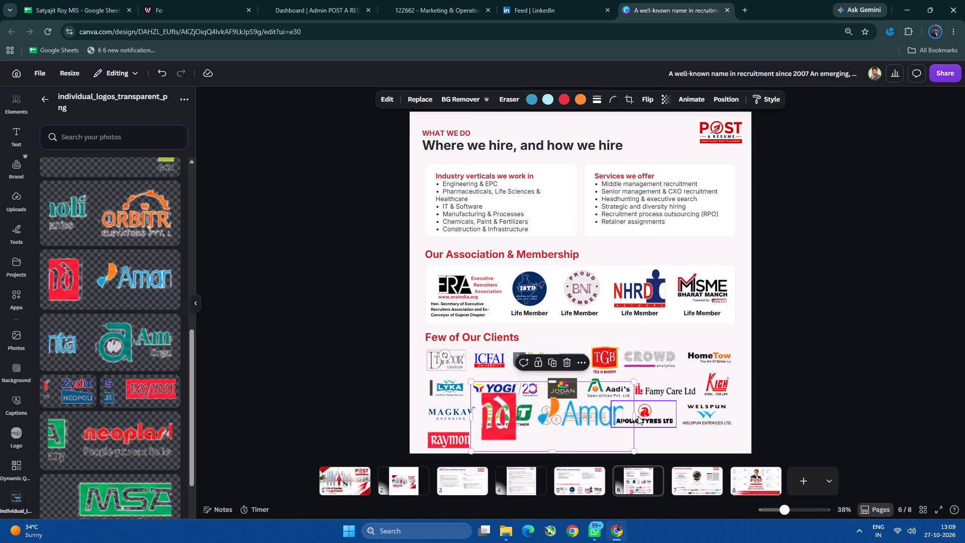
# Crop the Amanta part off the red "d" fragment, shrink the fragment, and join it to the Raymond logo in the fourth client row.
pyautogui.moveTo(637, 415); pyautogui.dragTo(523, 438)
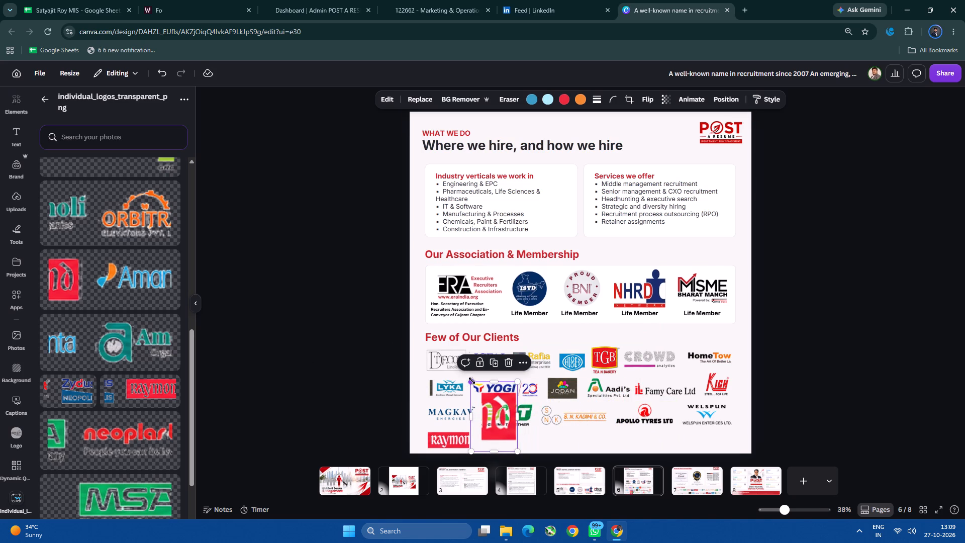
pyautogui.moveTo(472, 381); pyautogui.dragTo(503, 422)
pyautogui.moveTo(512, 440); pyautogui.dragTo(503, 440)
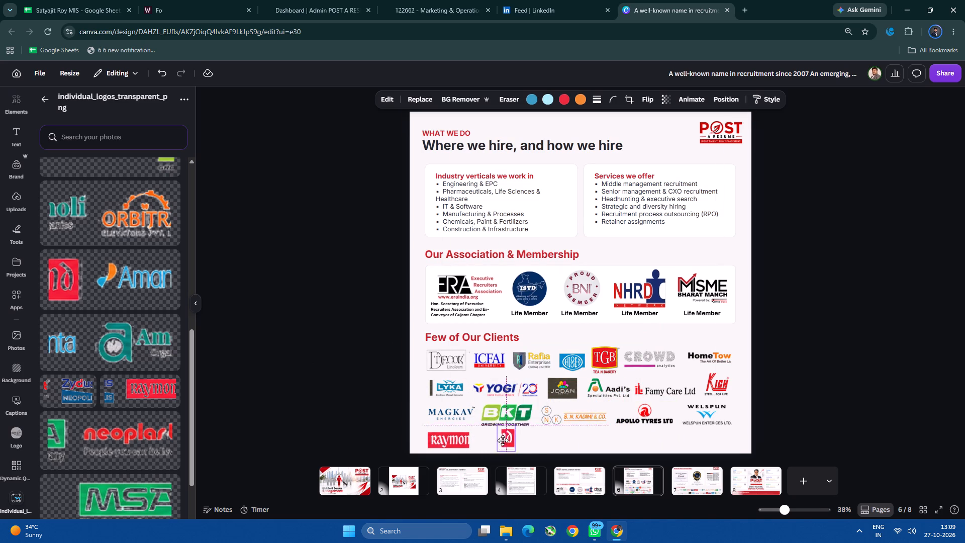
pyautogui.moveTo(503, 440); pyautogui.dragTo(477, 442)
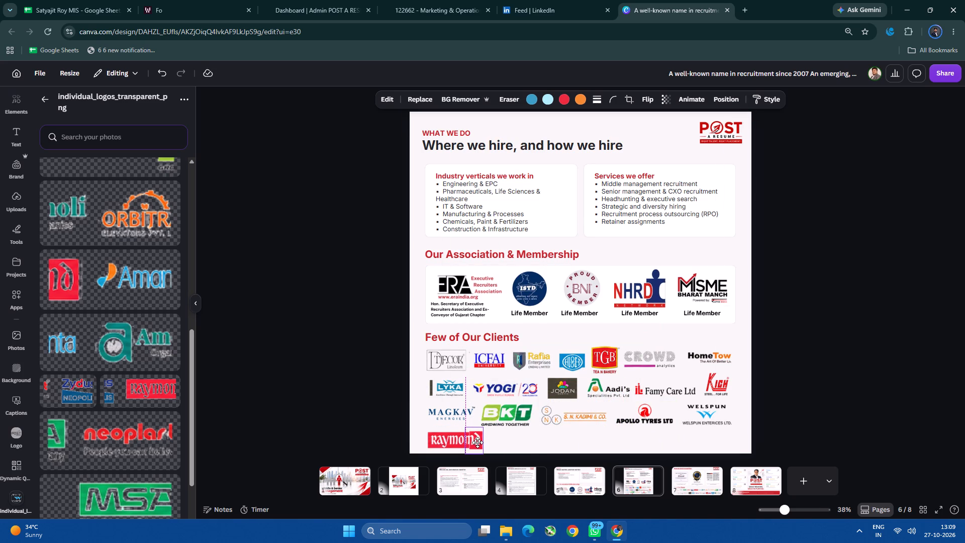
pyautogui.moveTo(477, 442); pyautogui.dragTo(475, 442)
pyautogui.click(479, 452)
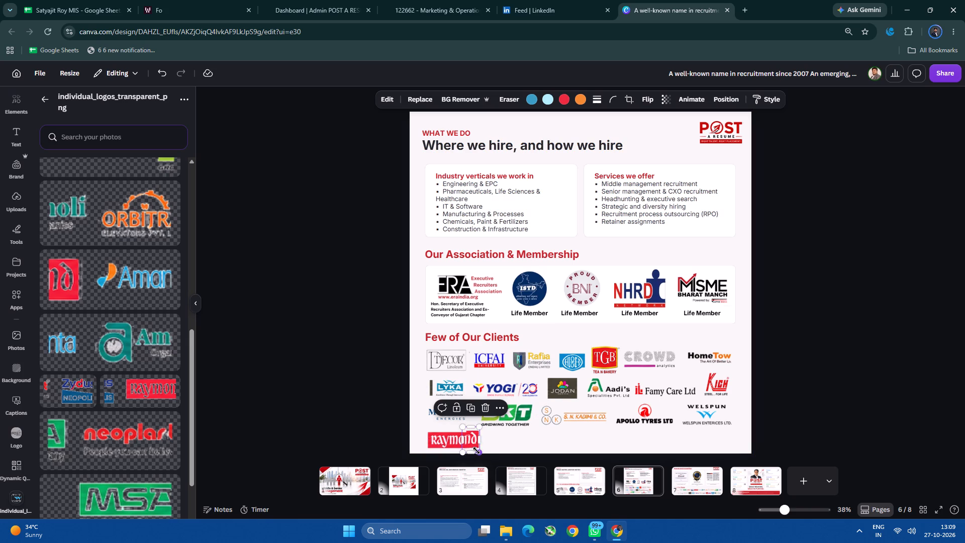
pyautogui.click(462, 424)
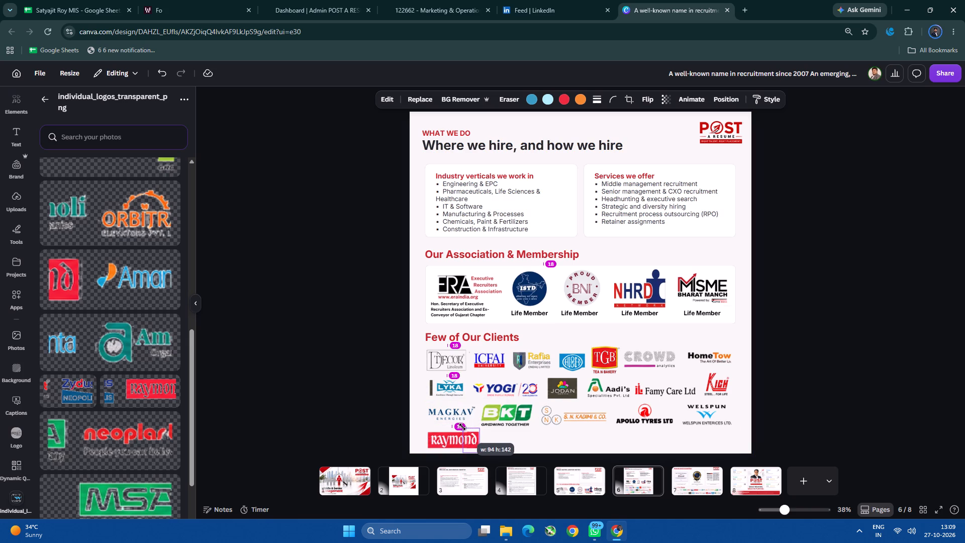
pyautogui.click(506, 437)
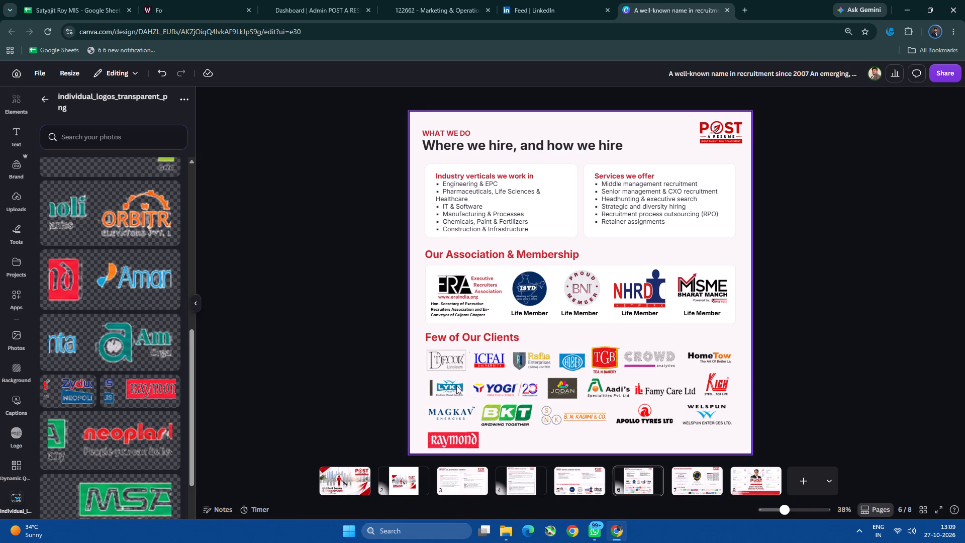
# Fine-align the "d" fragment with the rest of the Raymond logo and crop its top edge to match the red band.
pyautogui.keyDown('ctrl'); pyautogui.scroll(3, 467, 443); pyautogui.keyUp('ctrl')
pyautogui.keyDown('ctrl'); pyautogui.scroll(-1, 466, 445); pyautogui.keyUp('ctrl')
pyautogui.keyDown('ctrl'); pyautogui.scroll(5, 460, 446); pyautogui.keyUp('ctrl')
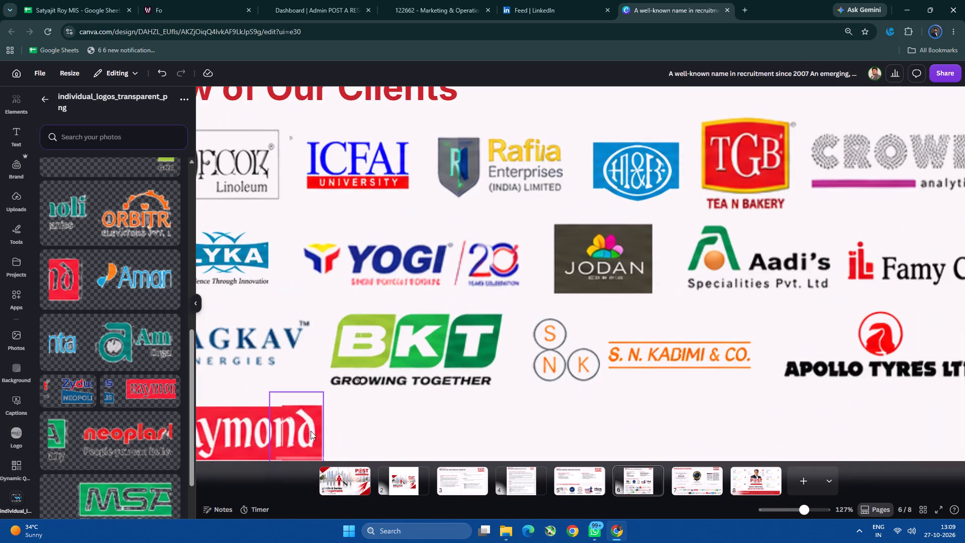
pyautogui.keyDown('ctrl'); pyautogui.scroll(-1, 270, 431); pyautogui.keyUp('ctrl')
pyautogui.keyDown('ctrl'); pyautogui.scroll(3, 270, 431); pyautogui.keyUp('ctrl')
pyautogui.moveTo(432, 425); pyautogui.dragTo(463, 412)
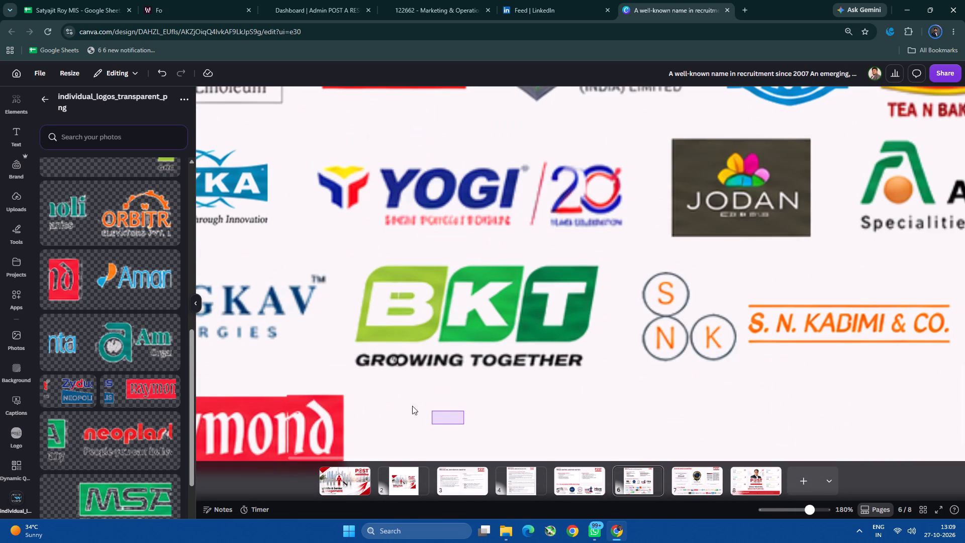
pyautogui.scroll(-4, 599, 392)
pyautogui.scroll(-2, 461, 396)
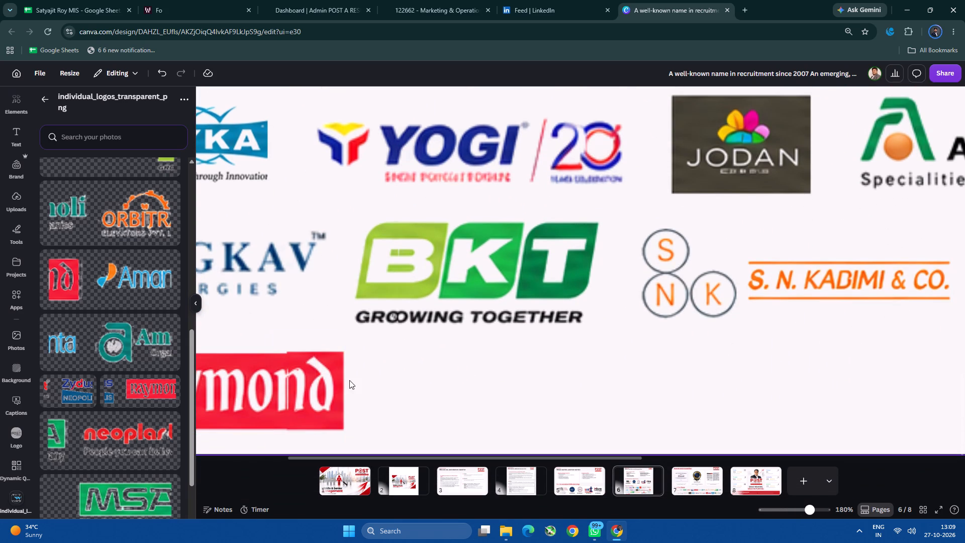
pyautogui.moveTo(346, 380); pyautogui.dragTo(340, 380)
pyautogui.moveTo(331, 380); pyautogui.dragTo(326, 383)
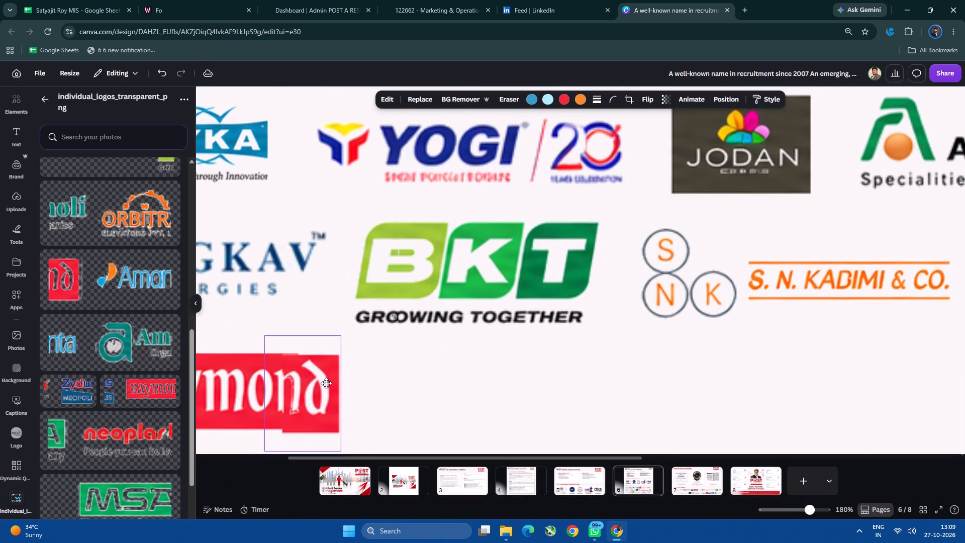
pyautogui.moveTo(326, 383); pyautogui.dragTo(325, 382)
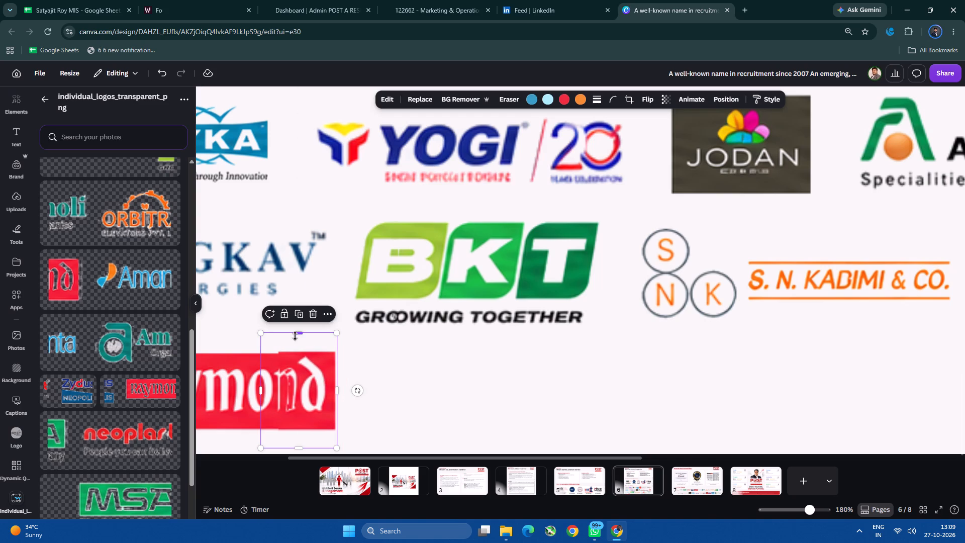
pyautogui.moveTo(295, 336); pyautogui.dragTo(300, 357)
pyautogui.click(300, 381)
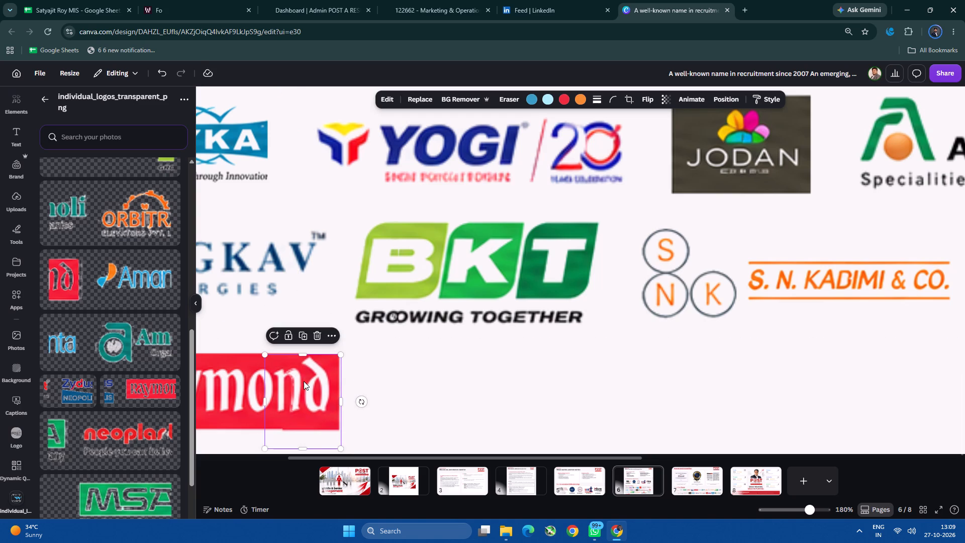
# Nudge the "d" fragment of the Raymond logo and crop its bottom edge level with the red band, to about 94 by 93.
pyautogui.click(304, 381)
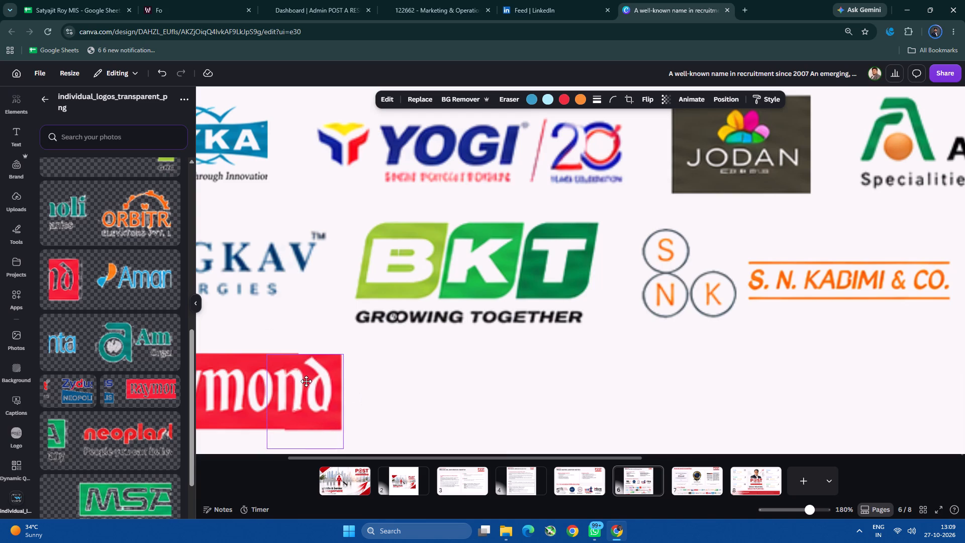
pyautogui.click(305, 353)
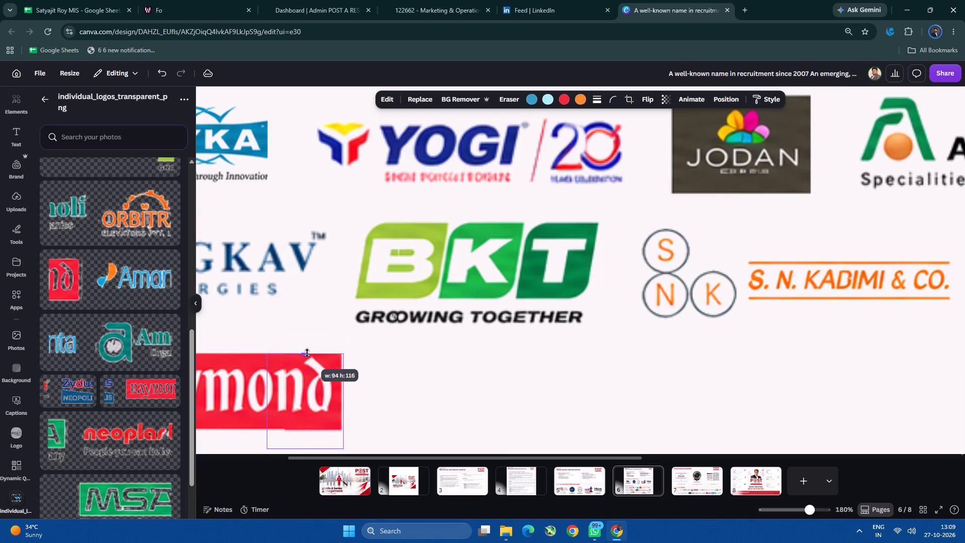
pyautogui.moveTo(303, 446); pyautogui.dragTo(303, 426)
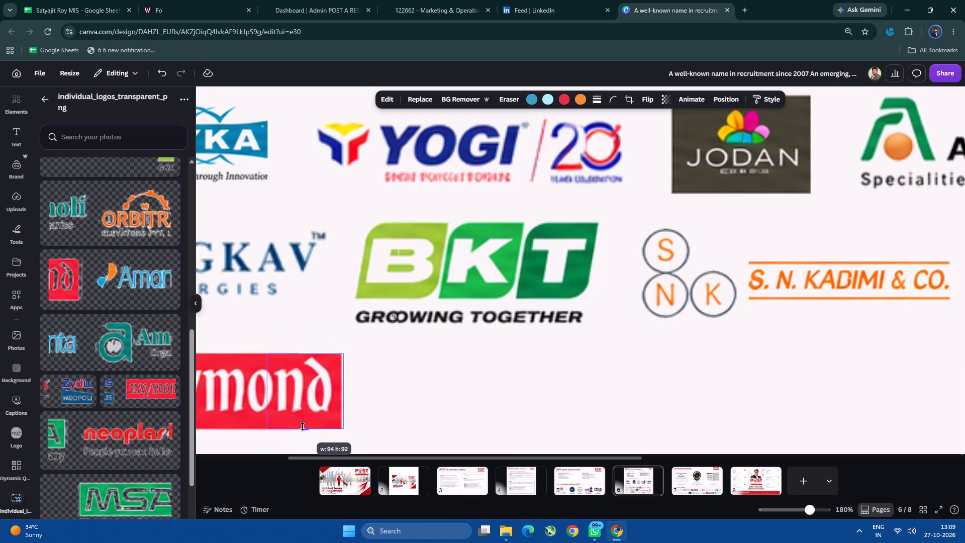
pyautogui.moveTo(303, 426); pyautogui.dragTo(304, 427)
pyautogui.click(306, 429)
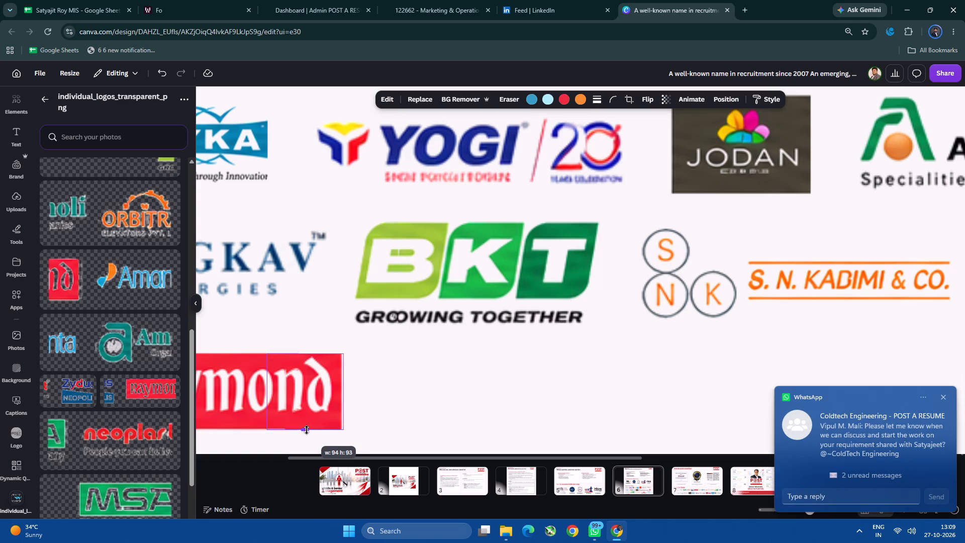
pyautogui.click(424, 418)
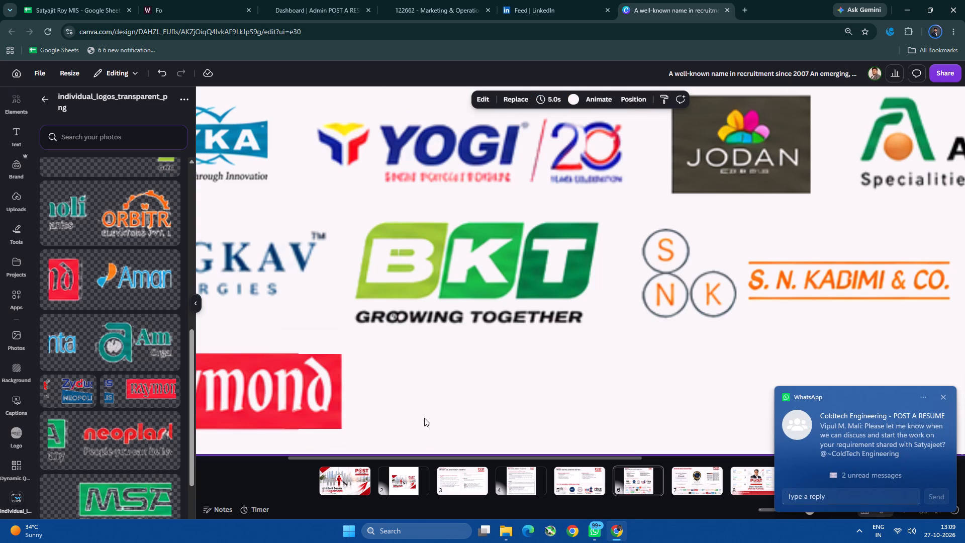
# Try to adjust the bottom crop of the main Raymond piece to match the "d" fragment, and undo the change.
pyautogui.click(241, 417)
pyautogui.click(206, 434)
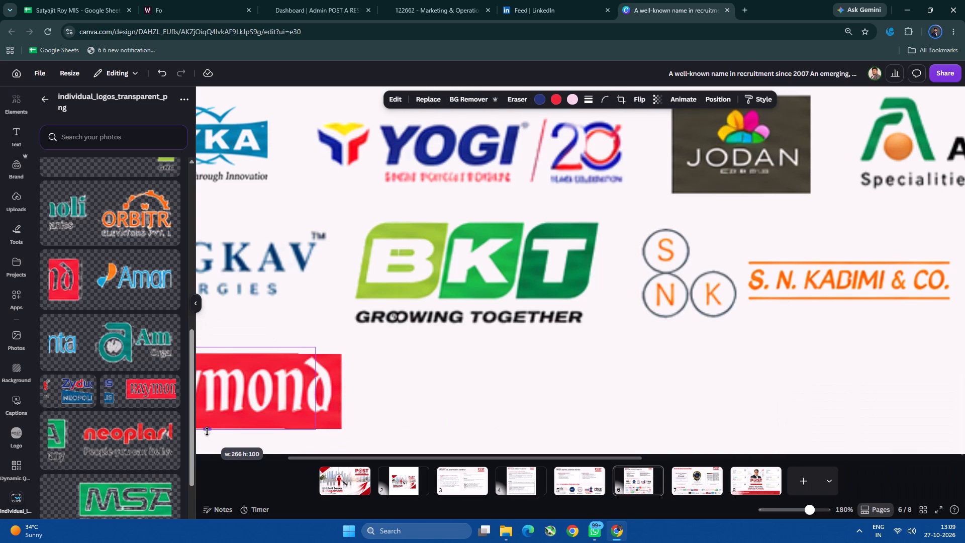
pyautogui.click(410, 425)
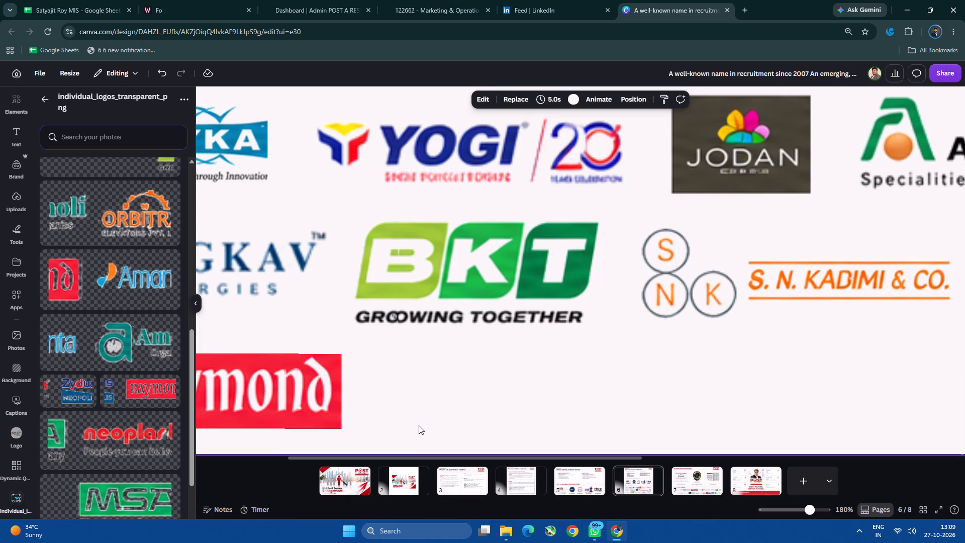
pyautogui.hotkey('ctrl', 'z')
# Add the MSA logo to the page from the individual logos folder, dropping it beside Raymond in the fourth client row.
pyautogui.keyDown('ctrl'); pyautogui.scroll(-5, 415, 394); pyautogui.keyUp('ctrl')
pyautogui.keyDown('ctrl'); pyautogui.scroll(1, 417, 392); pyautogui.keyUp('ctrl')
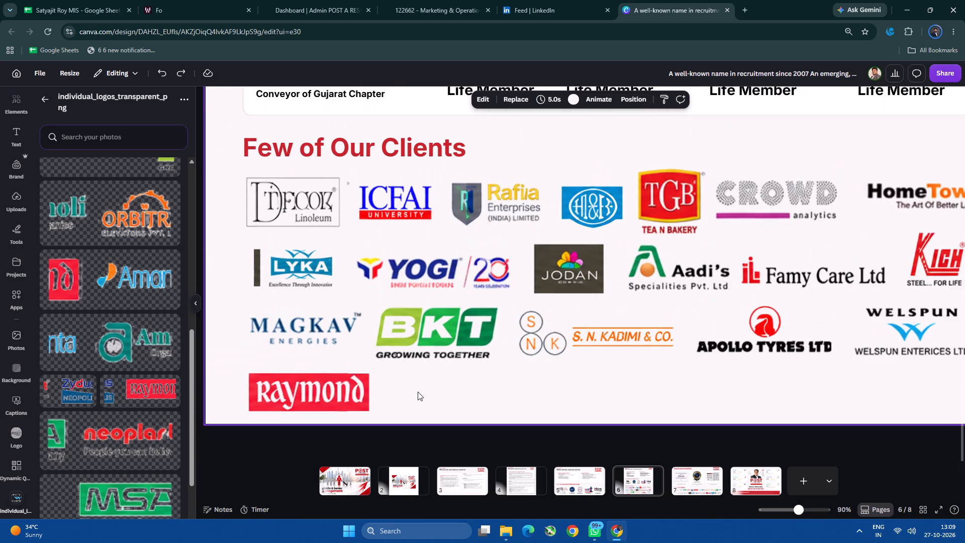
pyautogui.keyDown('ctrl'); pyautogui.scroll(-2, 426, 401); pyautogui.keyUp('ctrl')
pyautogui.scroll(-2, 90, 361)
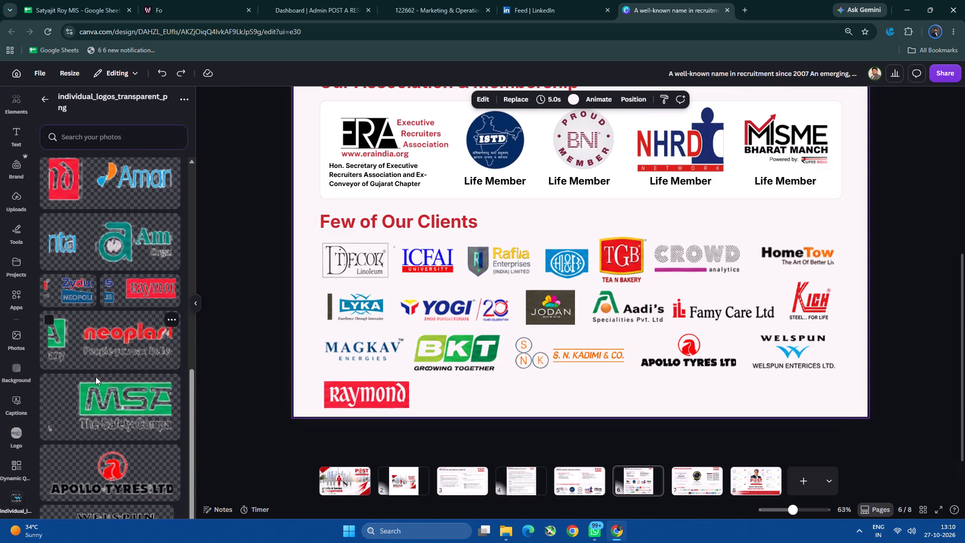
pyautogui.moveTo(111, 415); pyautogui.dragTo(116, 415)
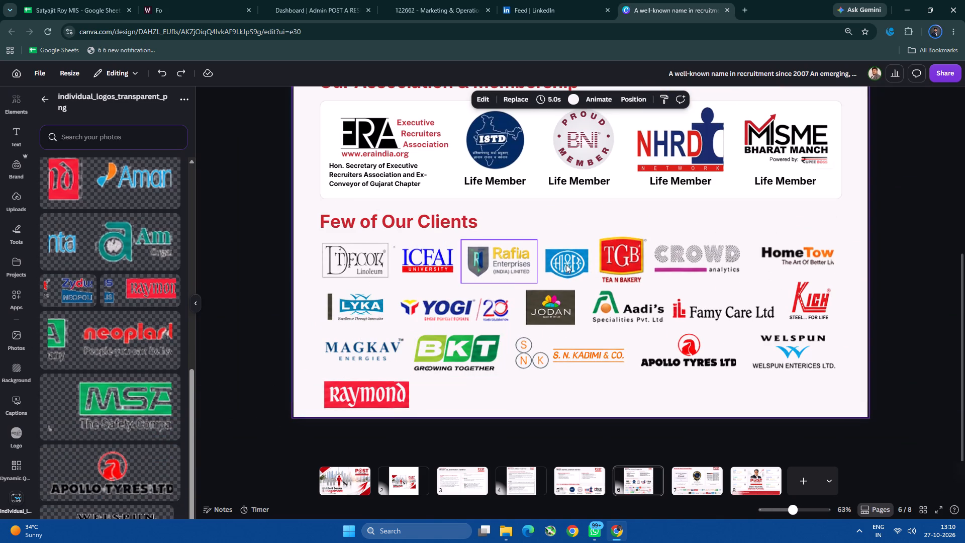
pyautogui.scroll(1, 603, 230)
pyautogui.scroll(-1, 603, 230)
pyautogui.scroll(1, 603, 230)
pyautogui.scroll(6, 587, 171)
pyautogui.scroll(-6, 585, 177)
pyautogui.scroll(1, 585, 182)
pyautogui.scroll(-2, 585, 184)
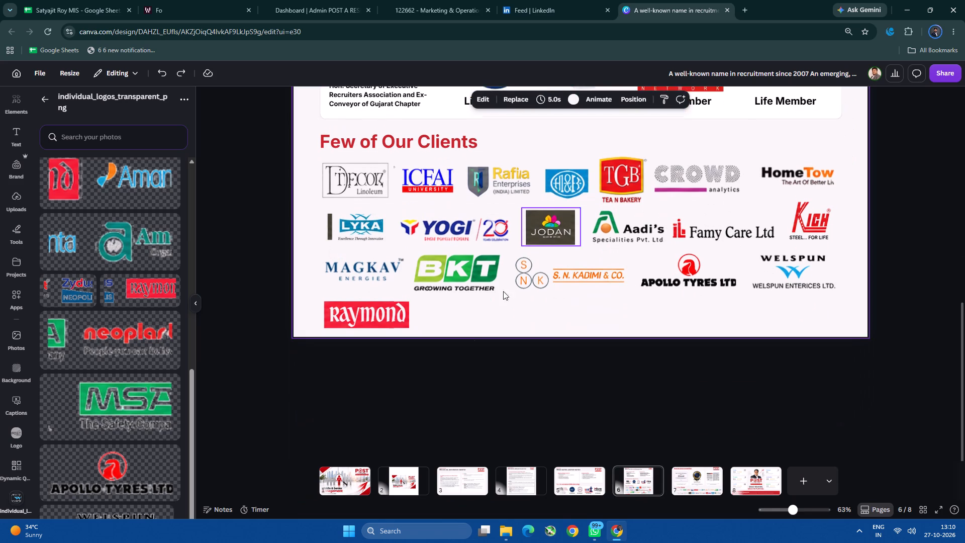
pyautogui.click(442, 310)
pyautogui.moveTo(144, 404); pyautogui.dragTo(492, 320)
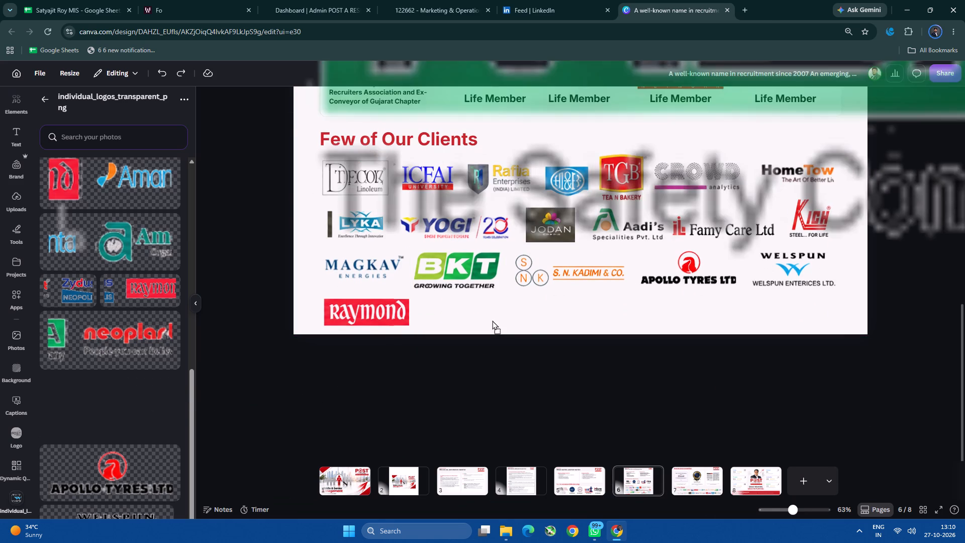
# Add the MSA logo, shrink it, crop off its empty side margin, and place it beside Raymond in the fourth client row.
pyautogui.moveTo(492, 320); pyautogui.dragTo(477, 368)
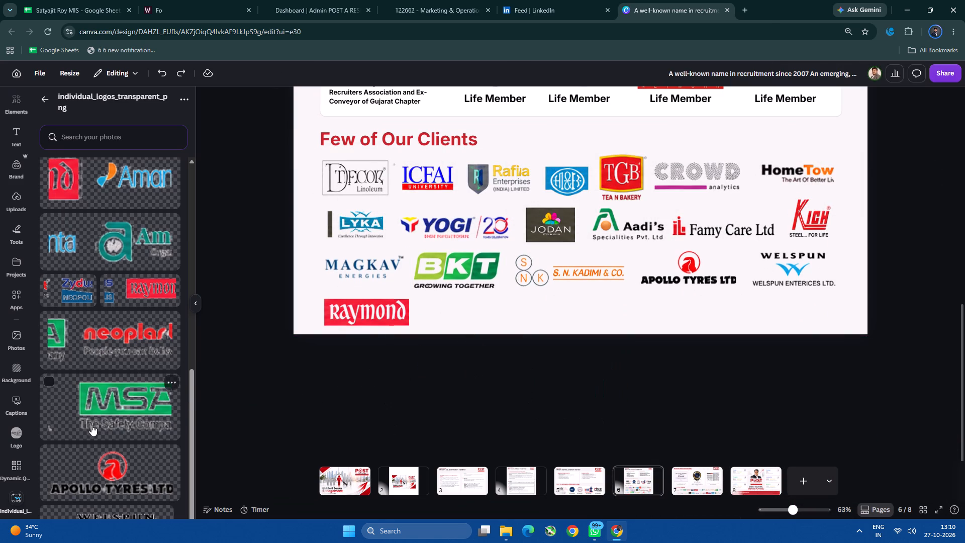
pyautogui.click(94, 424)
pyautogui.moveTo(640, 158); pyautogui.dragTo(605, 349)
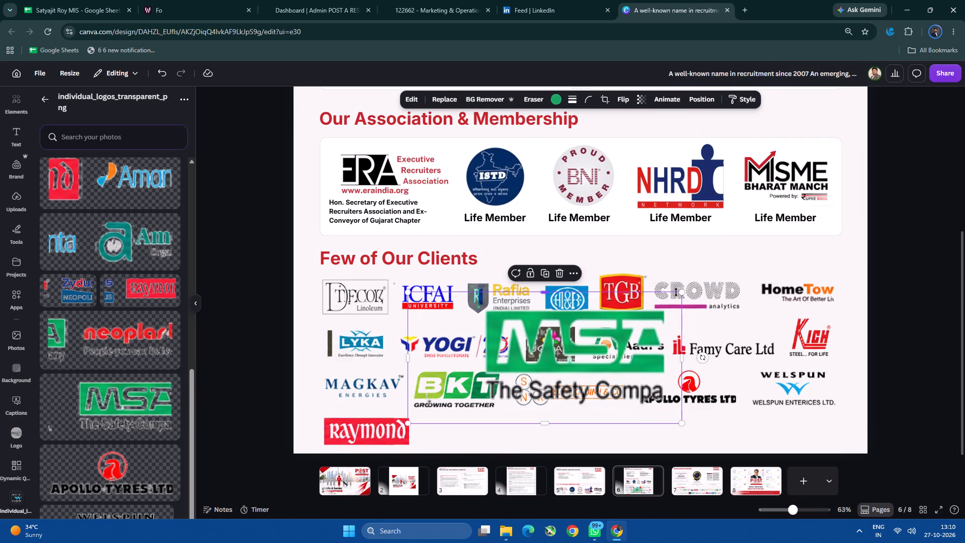
pyautogui.moveTo(681, 295); pyautogui.dragTo(473, 421)
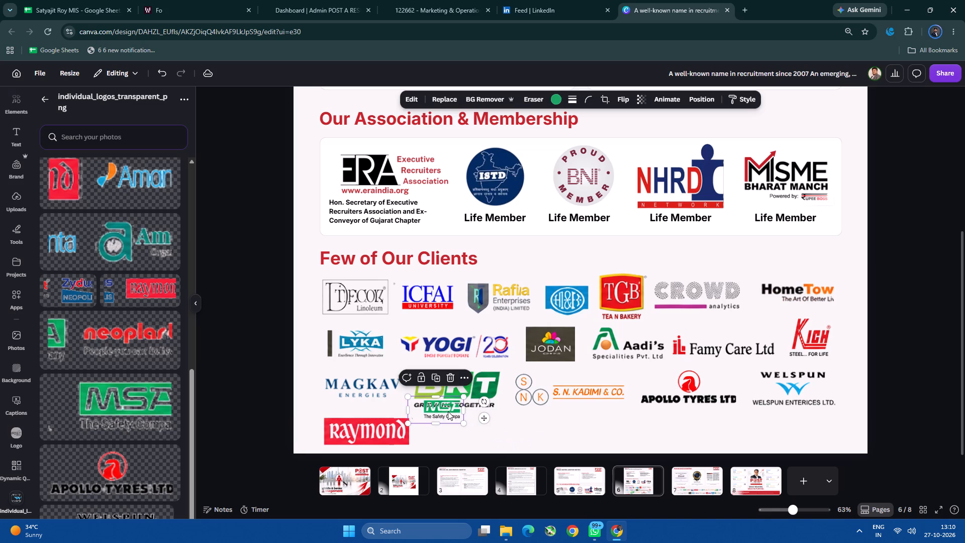
pyautogui.moveTo(448, 411); pyautogui.dragTo(466, 435)
pyautogui.moveTo(426, 433); pyautogui.dragTo(442, 433)
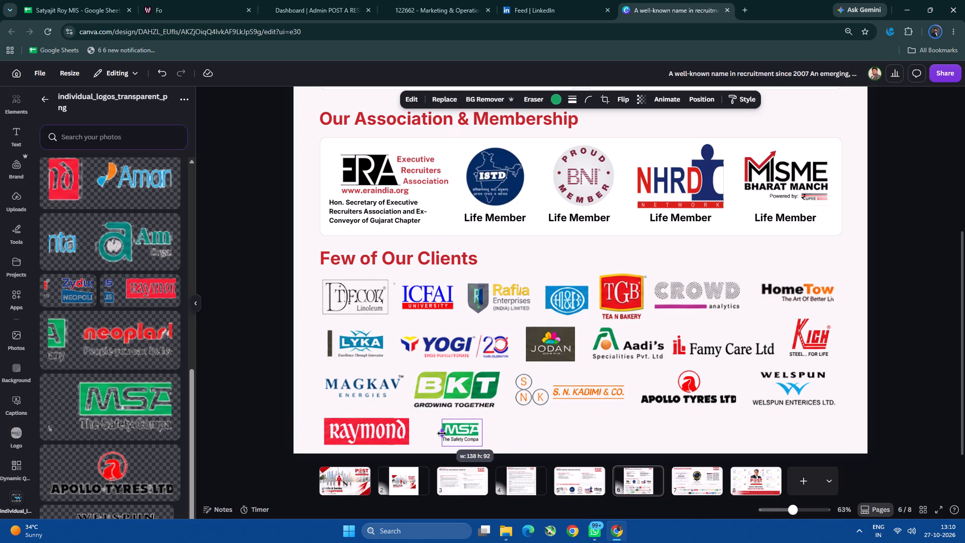
pyautogui.moveTo(442, 433); pyautogui.dragTo(440, 434)
pyautogui.moveTo(459, 434); pyautogui.dragTo(439, 431)
pyautogui.moveTo(464, 442); pyautogui.dragTo(469, 445)
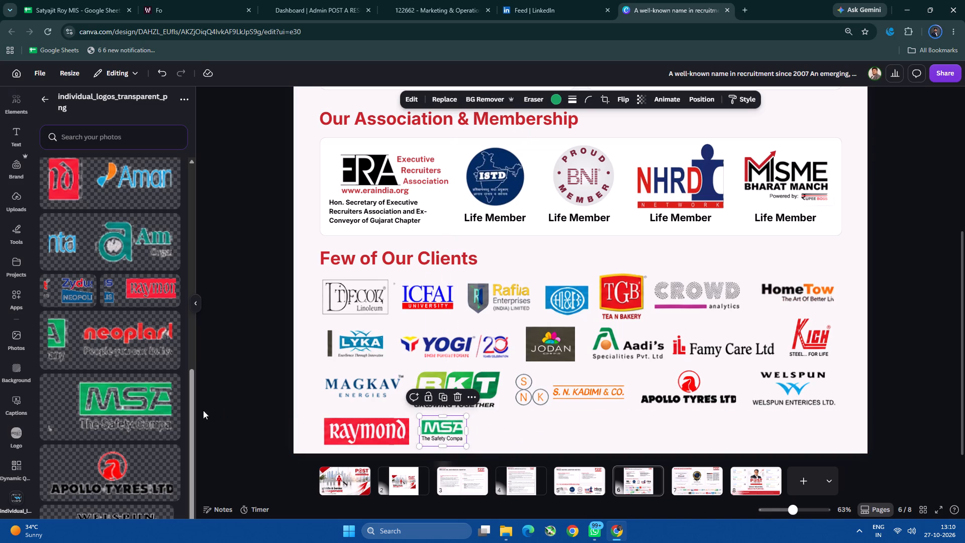
# Add the Neoplast image, shrink it, crop it down to the green MSA end fragment, and move that fragment against the MSA logo.
pyautogui.click(46, 341)
pyautogui.moveTo(565, 196); pyautogui.dragTo(590, 437)
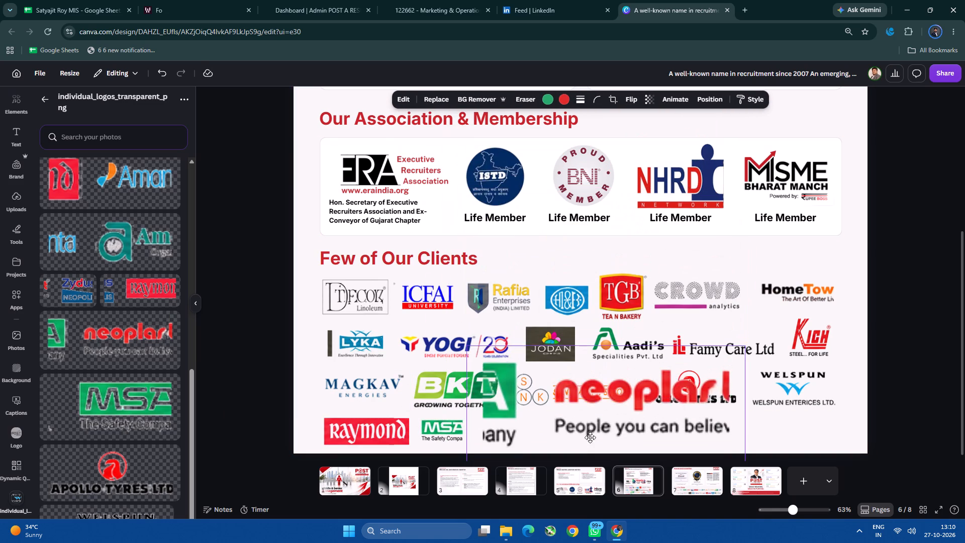
pyautogui.moveTo(590, 437); pyautogui.dragTo(591, 442)
pyautogui.moveTo(745, 356); pyautogui.dragTo(600, 425)
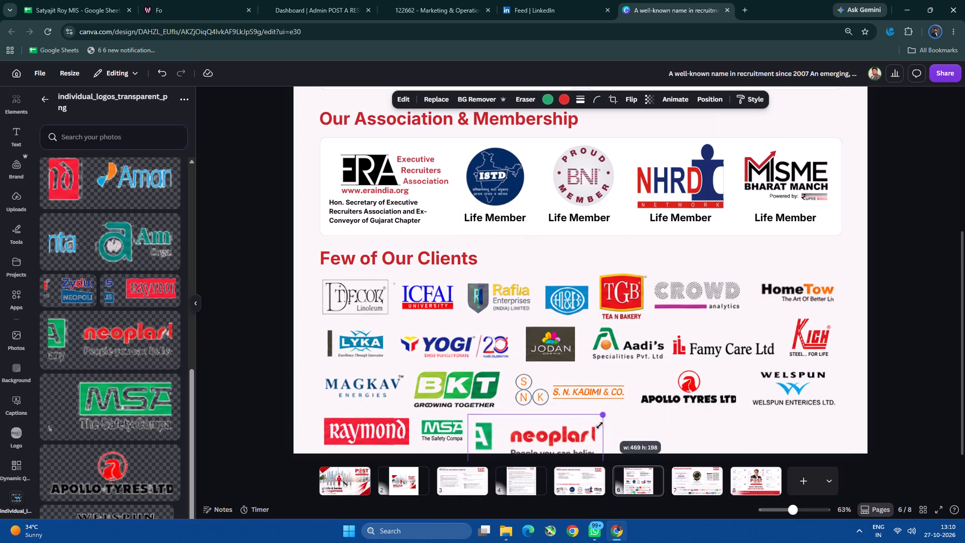
pyautogui.moveTo(600, 425); pyautogui.dragTo(575, 432)
pyautogui.moveTo(556, 441); pyautogui.dragTo(560, 424)
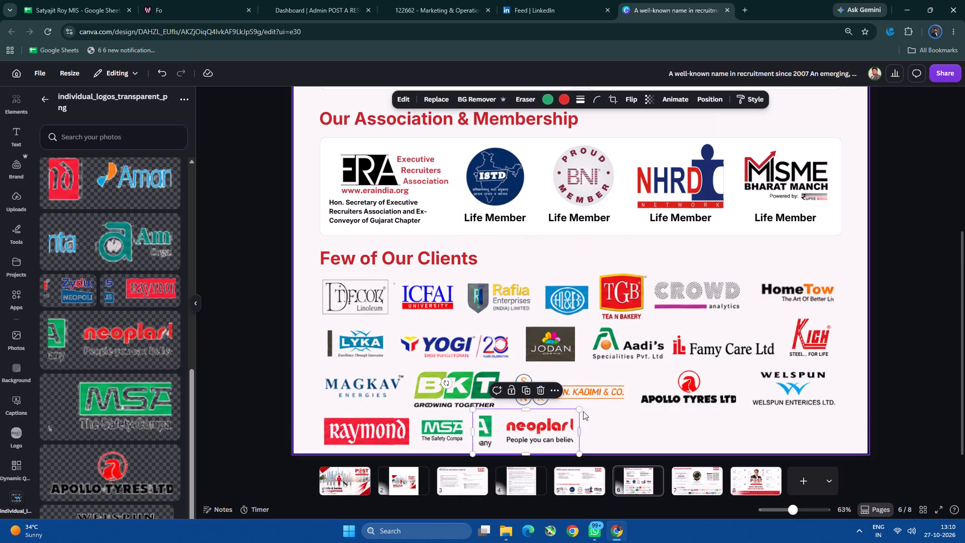
pyautogui.moveTo(581, 410); pyautogui.dragTo(559, 426)
pyautogui.moveTo(556, 436); pyautogui.dragTo(536, 439)
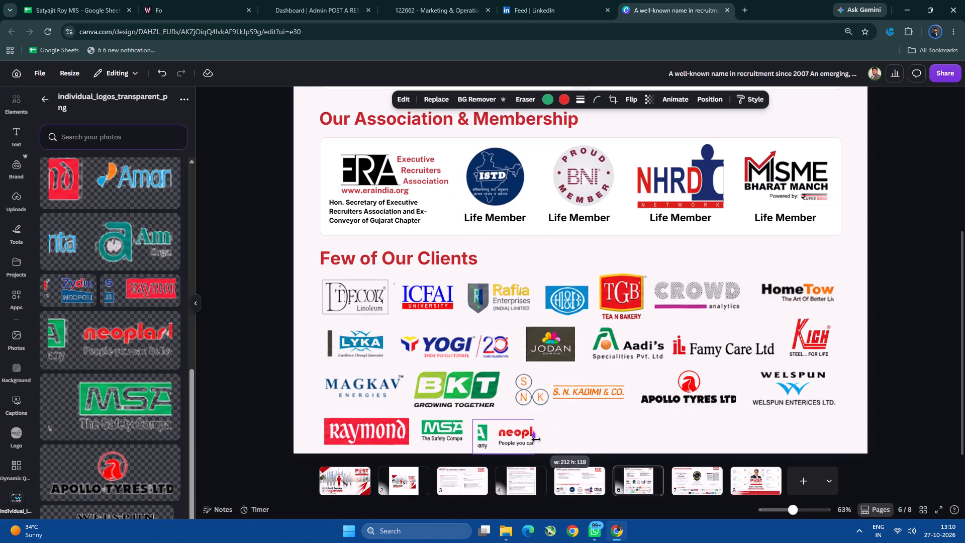
pyautogui.moveTo(536, 439); pyautogui.dragTo(493, 442)
pyautogui.moveTo(485, 446); pyautogui.dragTo(481, 441)
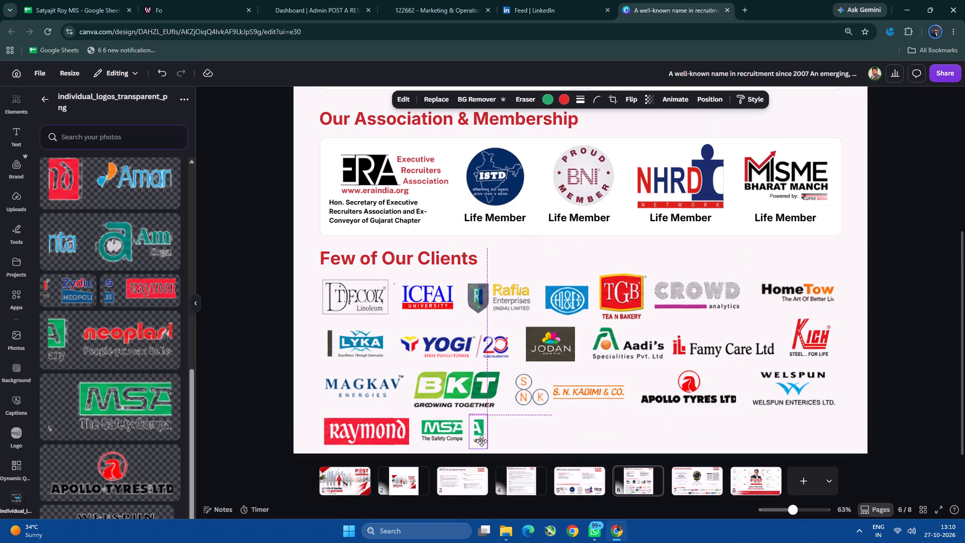
pyautogui.moveTo(481, 441); pyautogui.dragTo(470, 441)
# Resize and align the end fragment with the MSA logo, cropping its overlap so the tagline reads "The Safety Company".
pyautogui.keyDown('ctrl'); pyautogui.scroll(3, 495, 419); pyautogui.keyUp('ctrl')
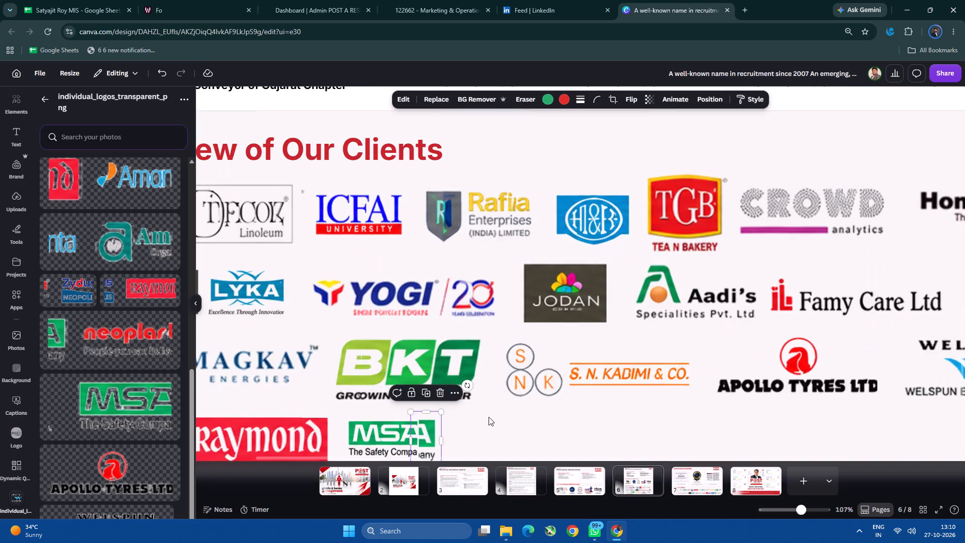
pyautogui.keyDown('ctrl'); pyautogui.scroll(3, 489, 417); pyautogui.keyUp('ctrl')
pyautogui.scroll(-1, 459, 433)
pyautogui.scroll(1, 460, 432)
pyautogui.scroll(-2, 460, 432)
pyautogui.moveTo(379, 394); pyautogui.dragTo(367, 395)
pyautogui.moveTo(395, 442); pyautogui.dragTo(387, 439)
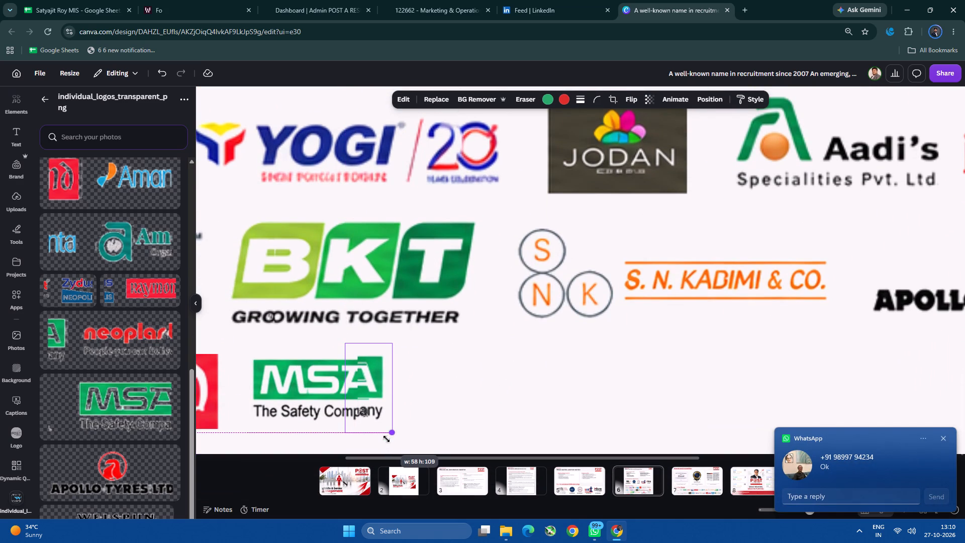
pyautogui.moveTo(387, 439); pyautogui.dragTo(382, 437)
pyautogui.click(375, 382)
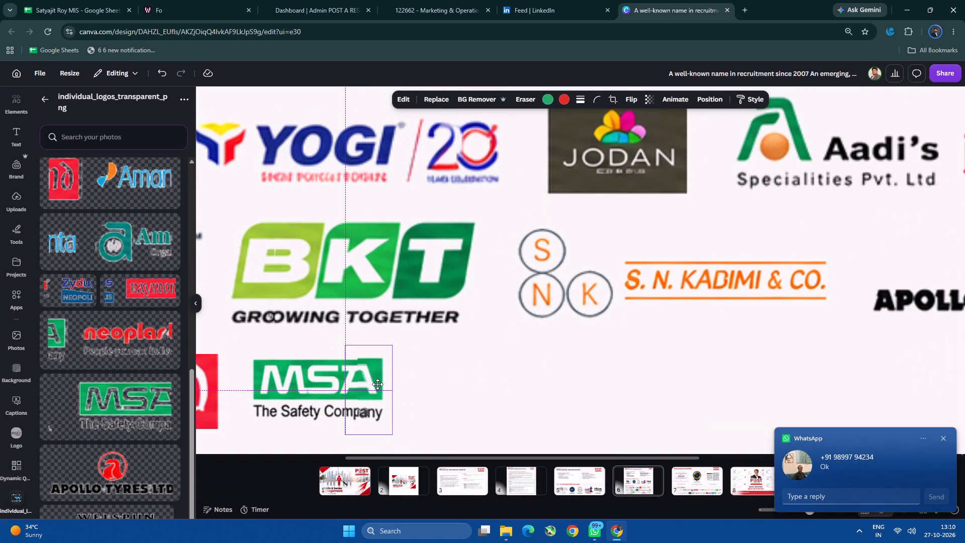
pyautogui.click(347, 348)
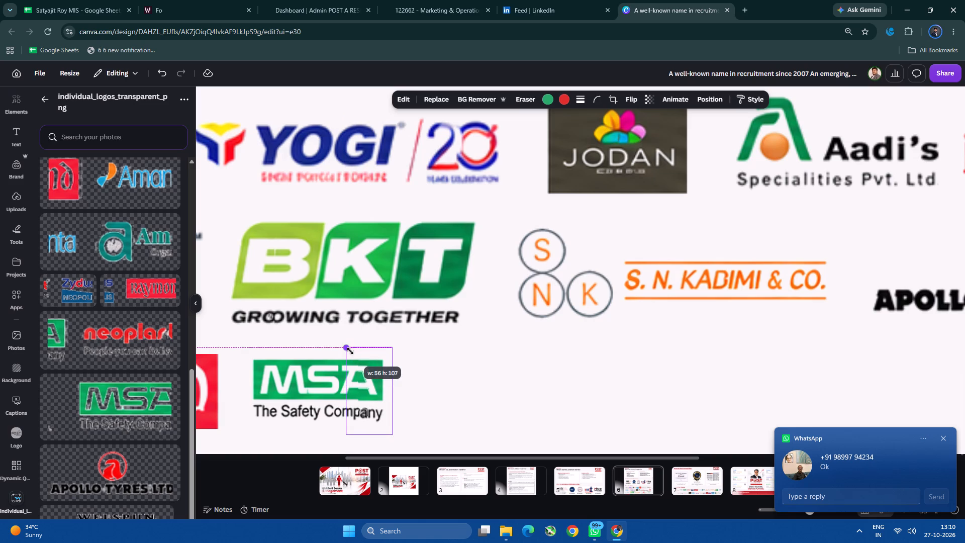
pyautogui.moveTo(381, 406); pyautogui.dragTo(382, 403)
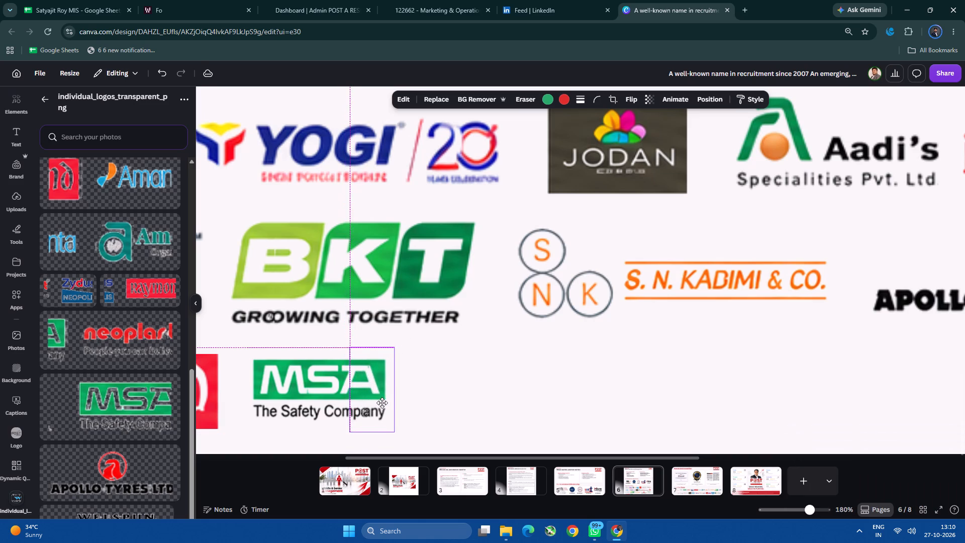
pyautogui.moveTo(382, 403); pyautogui.dragTo(388, 402)
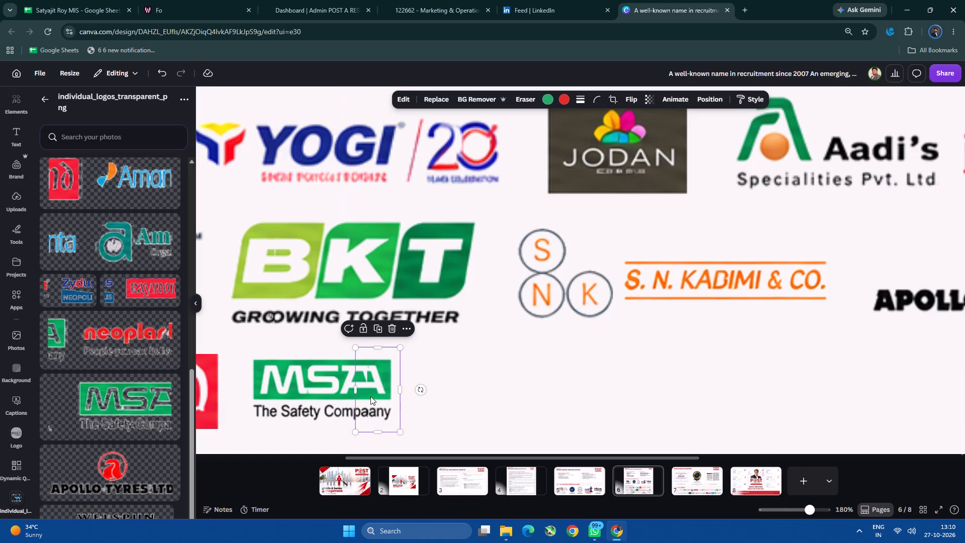
pyautogui.moveTo(355, 390); pyautogui.dragTo(376, 394)
pyautogui.moveTo(383, 394); pyautogui.dragTo(376, 394)
pyautogui.click(449, 403)
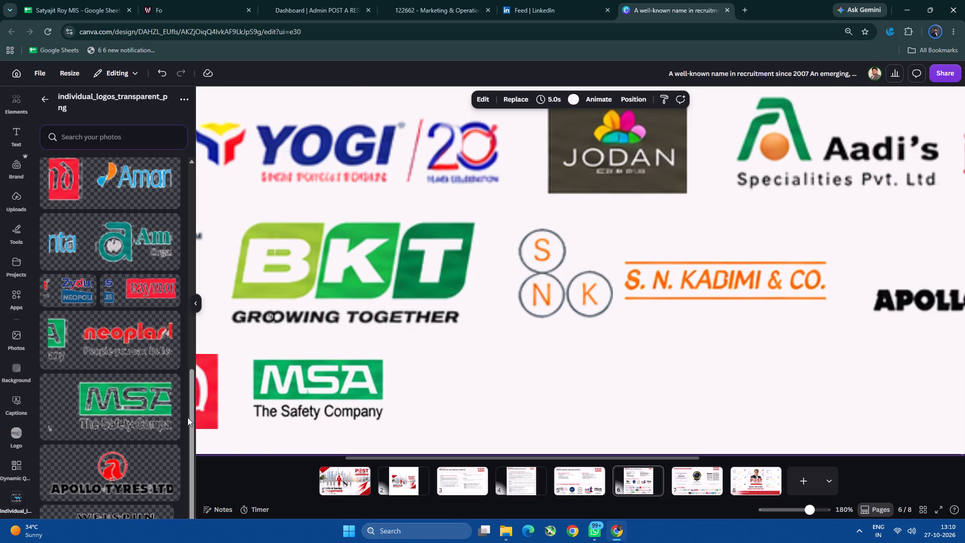
# Add the Neoplast image again and move it to the fourth client row, to the right of the MSA logo.
pyautogui.click(111, 336)
pyautogui.scroll(4, 576, 225)
pyautogui.scroll(-1, 574, 229)
pyautogui.scroll(4, 574, 229)
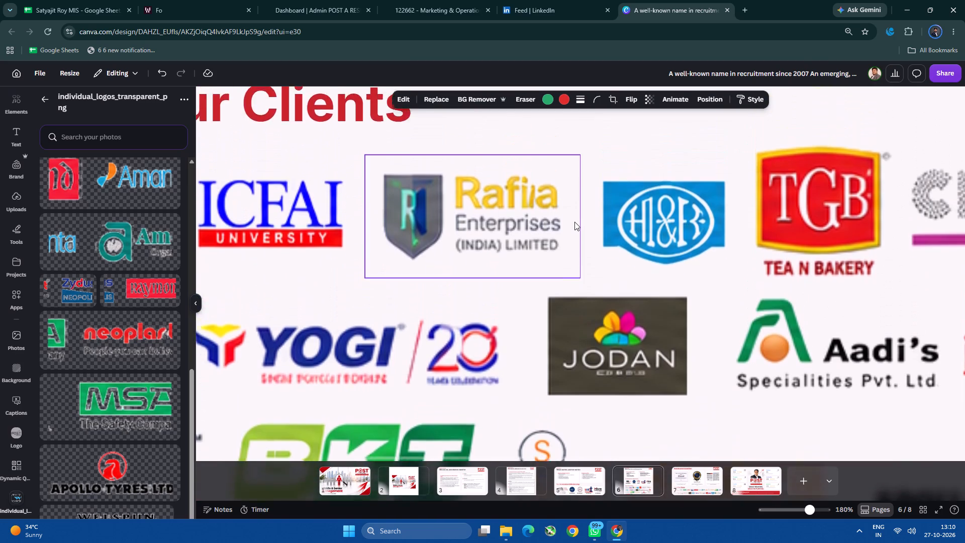
pyautogui.scroll(1, 574, 222)
pyautogui.scroll(-1, 570, 191)
pyautogui.scroll(9, 570, 196)
pyautogui.scroll(-2, 569, 201)
pyautogui.scroll(1, 569, 201)
pyautogui.scroll(-5, 570, 201)
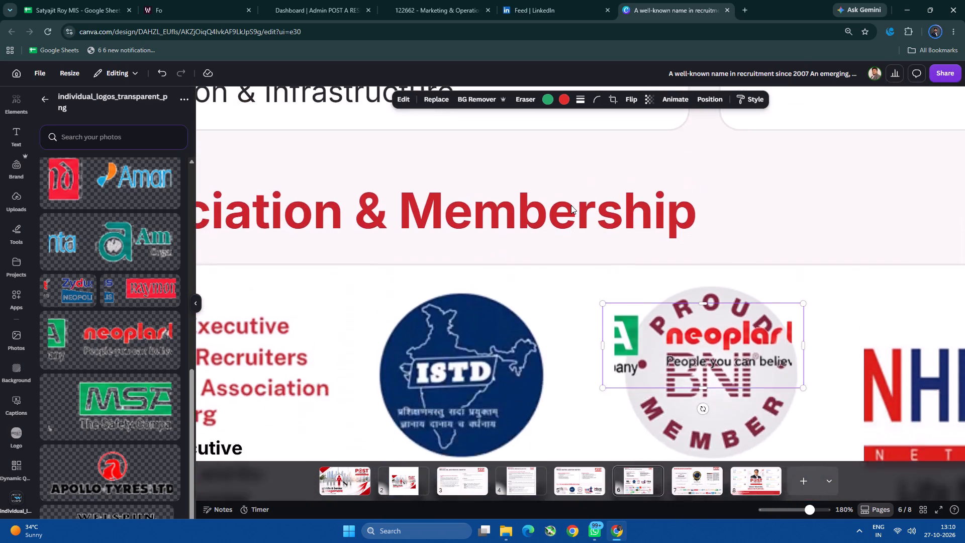
pyautogui.scroll(-7, 571, 205)
pyautogui.scroll(1, 576, 218)
pyautogui.scroll(-13, 576, 219)
pyautogui.keyDown('ctrl'); pyautogui.scroll(-2, 561, 252); pyautogui.keyUp('ctrl')
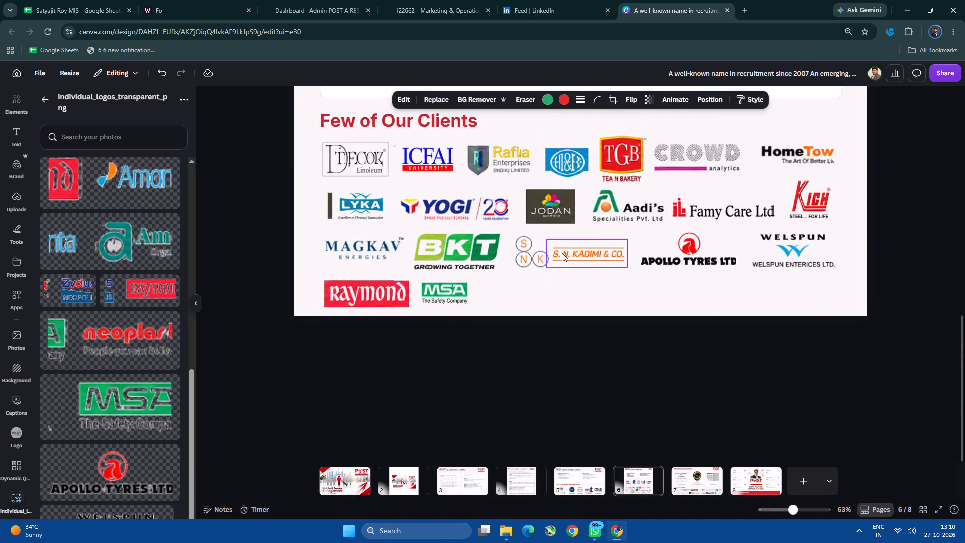
pyautogui.keyDown('ctrl'); pyautogui.scroll(-4, 562, 253); pyautogui.keyUp('ctrl')
pyautogui.scroll(4, 560, 260)
pyautogui.scroll(-3, 560, 260)
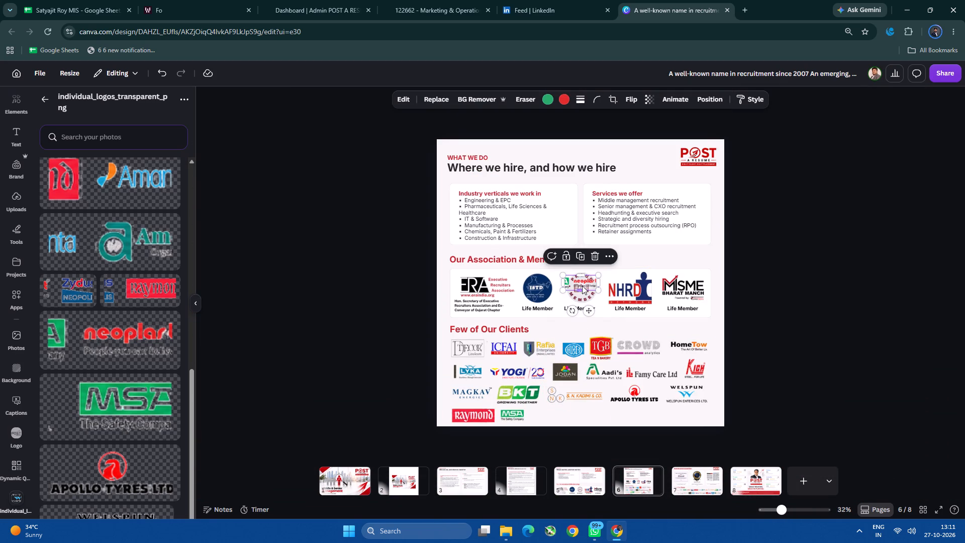
pyautogui.moveTo(582, 286); pyautogui.dragTo(572, 414)
pyautogui.keyDown('ctrl'); pyautogui.scroll(5, 563, 406); pyautogui.keyUp('ctrl')
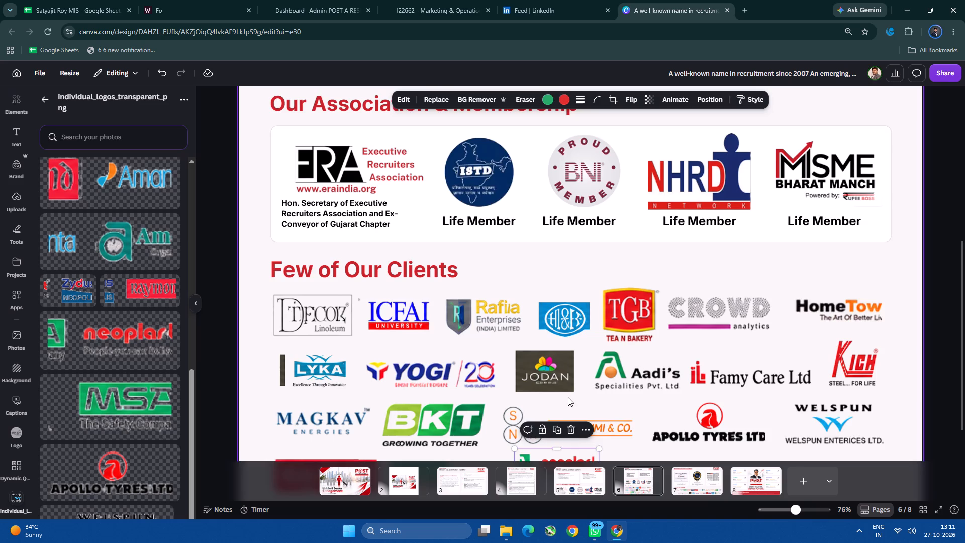
pyautogui.scroll(-5, 568, 396)
pyautogui.keyDown('ctrl'); pyautogui.scroll(3, 583, 415); pyautogui.keyUp('ctrl')
pyautogui.scroll(-4, 583, 415)
pyautogui.keyDown('ctrl'); pyautogui.scroll(3, 583, 413); pyautogui.keyUp('ctrl')
pyautogui.moveTo(535, 381); pyautogui.dragTo(492, 389)
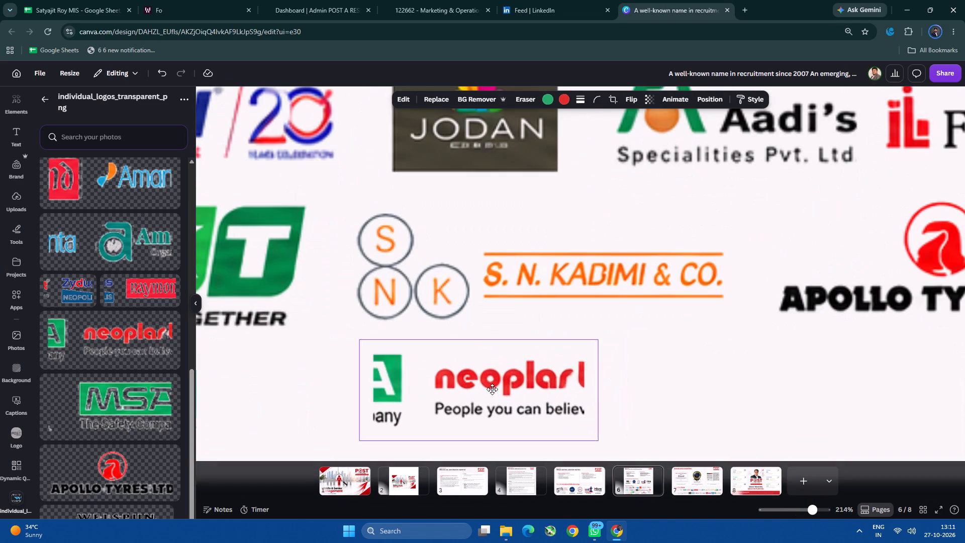
pyautogui.moveTo(492, 389); pyautogui.dragTo(393, 389)
# Crop the green MSA end fragment off the Neoplast image and place the remaining logo right beside MSA.
pyautogui.scroll(-3, 393, 389)
pyautogui.keyDown('ctrl'); pyautogui.scroll(-3, 393, 388); pyautogui.keyUp('ctrl')
pyautogui.keyDown('ctrl'); pyautogui.scroll(1, 393, 388); pyautogui.keyUp('ctrl')
pyautogui.moveTo(384, 375); pyautogui.dragTo(376, 385)
pyautogui.moveTo(284, 397); pyautogui.dragTo(332, 402)
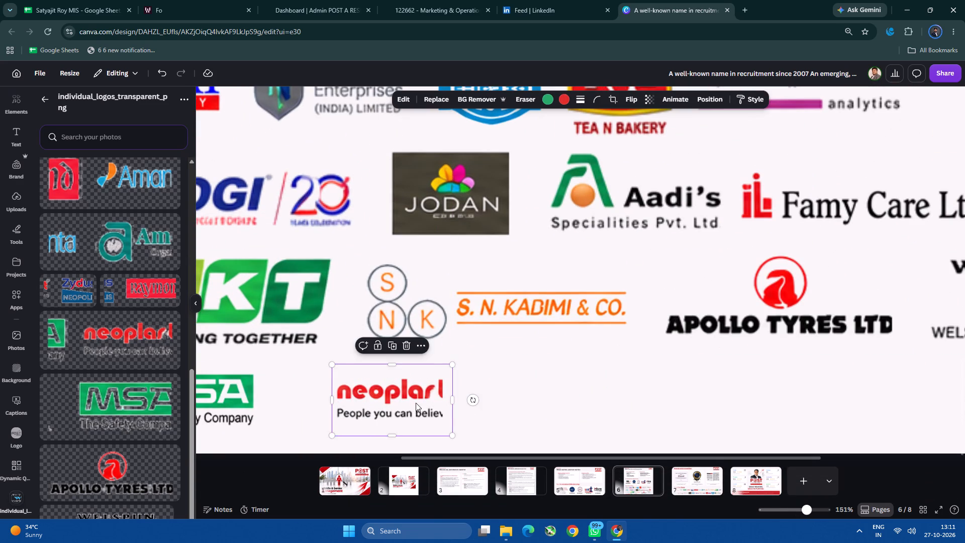
pyautogui.moveTo(413, 403); pyautogui.dragTo(347, 403)
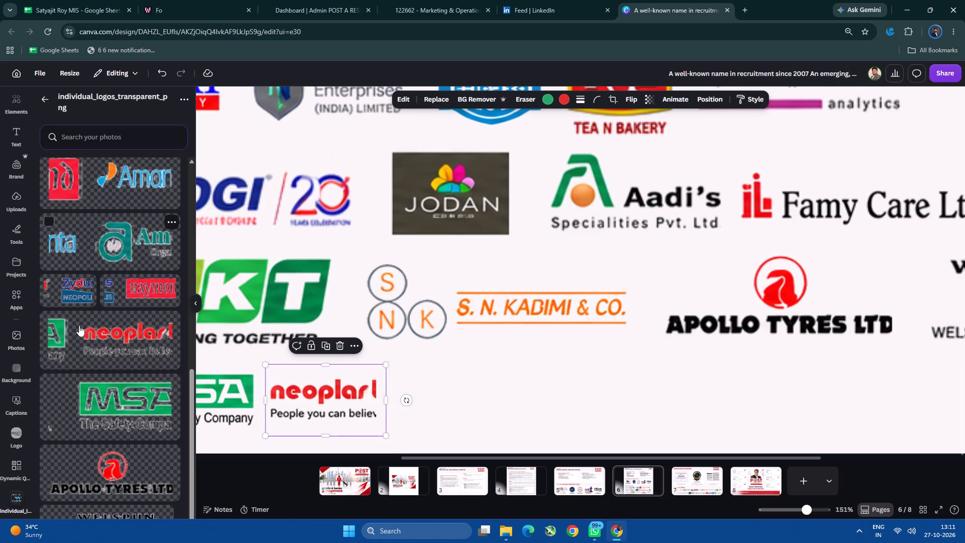
# Add the Zydus Neopolis image, shrink it to about the size of the Neoplast logo, and place it in the empty part of the fourth row.
pyautogui.click(63, 290)
pyautogui.scroll(2, 529, 188)
pyautogui.scroll(-1, 527, 190)
pyautogui.scroll(3, 526, 202)
pyautogui.scroll(-2, 525, 206)
pyautogui.scroll(10, 529, 219)
pyautogui.scroll(-4, 592, 355)
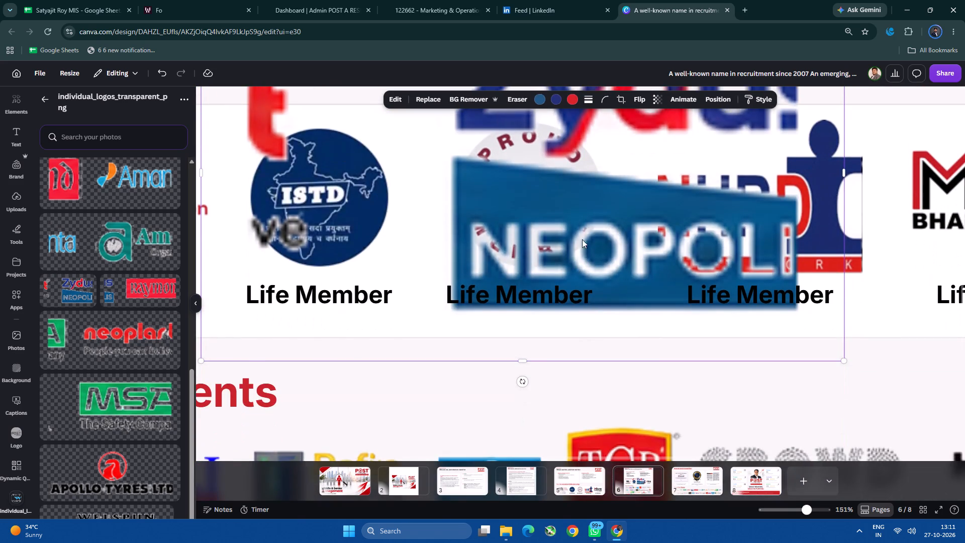
pyautogui.moveTo(585, 217); pyautogui.dragTo(576, 379)
pyautogui.scroll(-11, 579, 349)
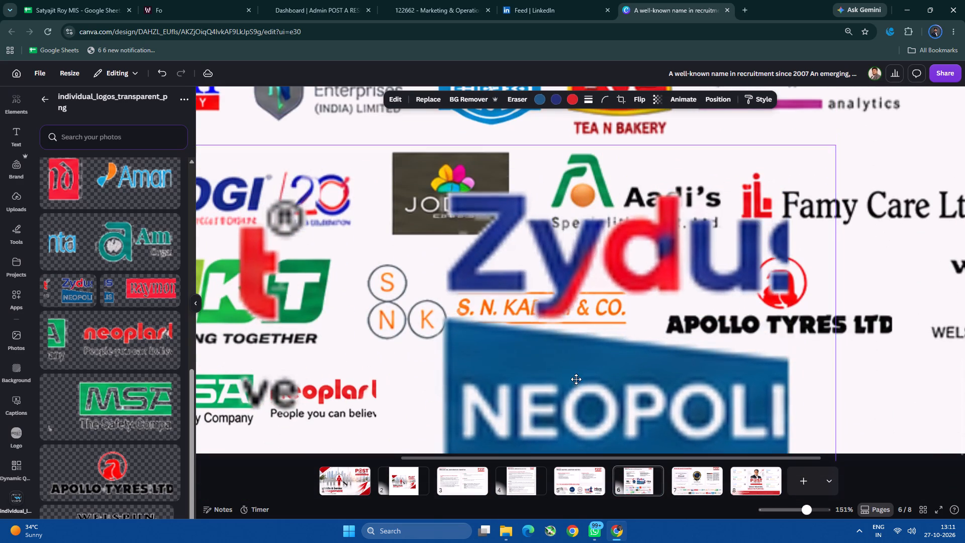
pyautogui.moveTo(576, 379); pyautogui.dragTo(586, 352)
pyautogui.moveTo(466, 359); pyautogui.dragTo(533, 398)
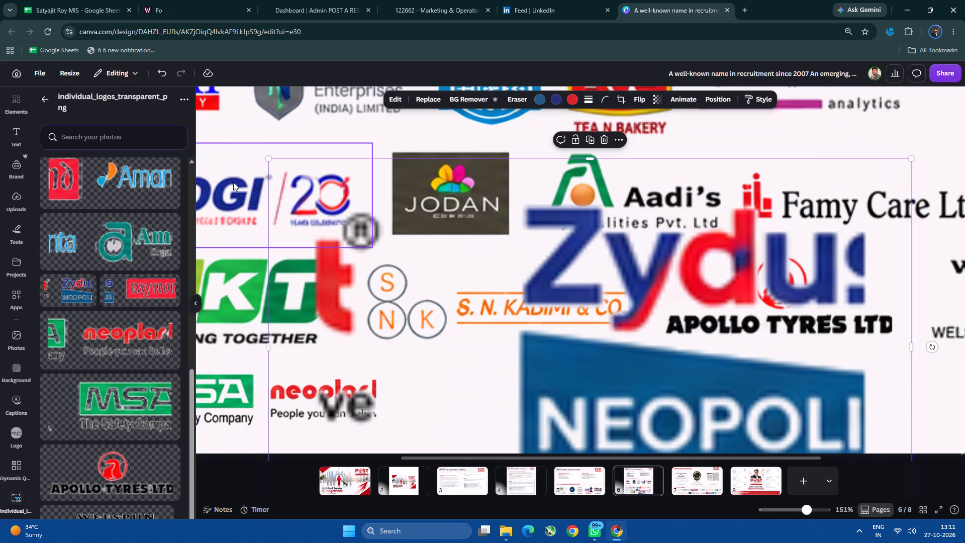
pyautogui.moveTo(268, 158); pyautogui.dragTo(715, 392)
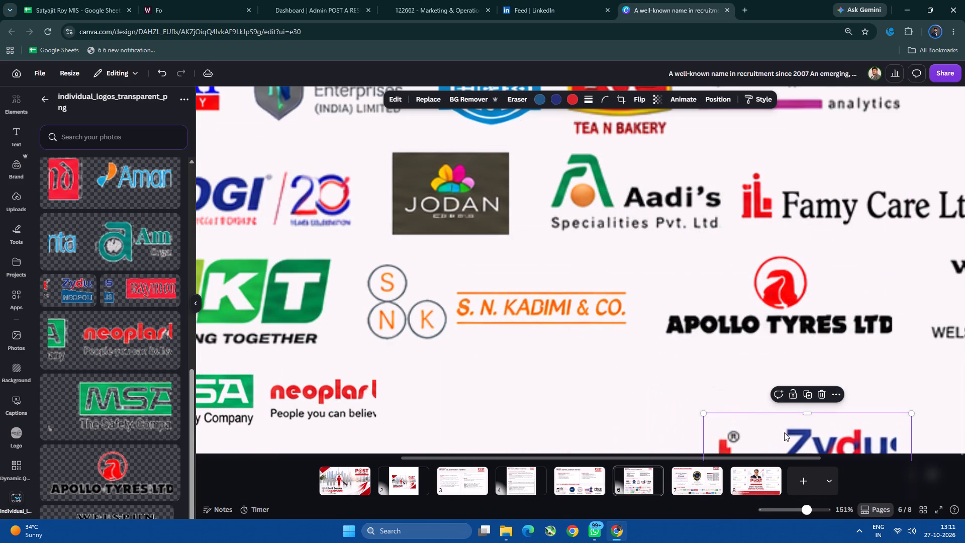
pyautogui.moveTo(781, 432); pyautogui.dragTo(501, 345)
pyautogui.moveTo(422, 326); pyautogui.dragTo(520, 396)
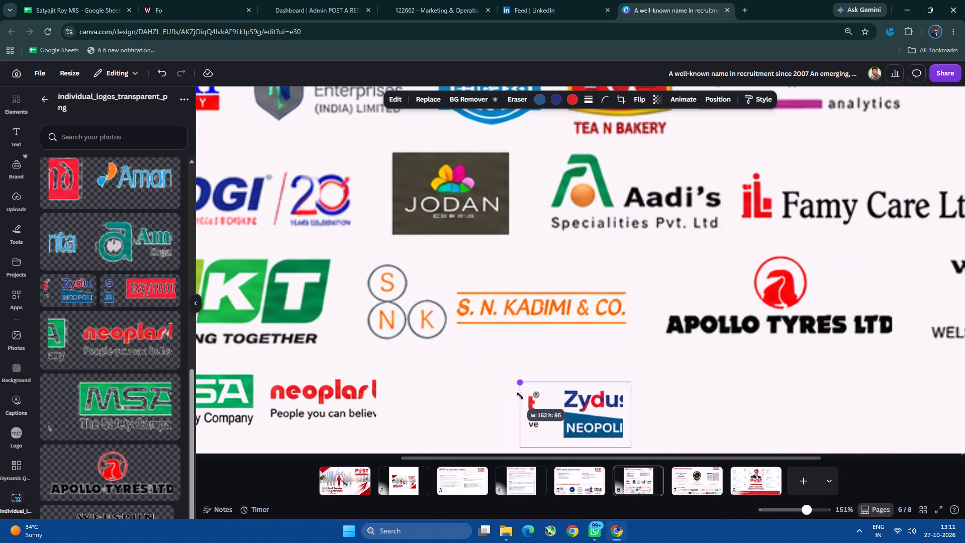
pyautogui.moveTo(520, 396); pyautogui.dragTo(529, 399)
# Crop the Zydus image down to its red "t" and "ve" fragment and move that fragment against the end of the Neoplast logo.
pyautogui.moveTo(632, 421); pyautogui.dragTo(555, 421)
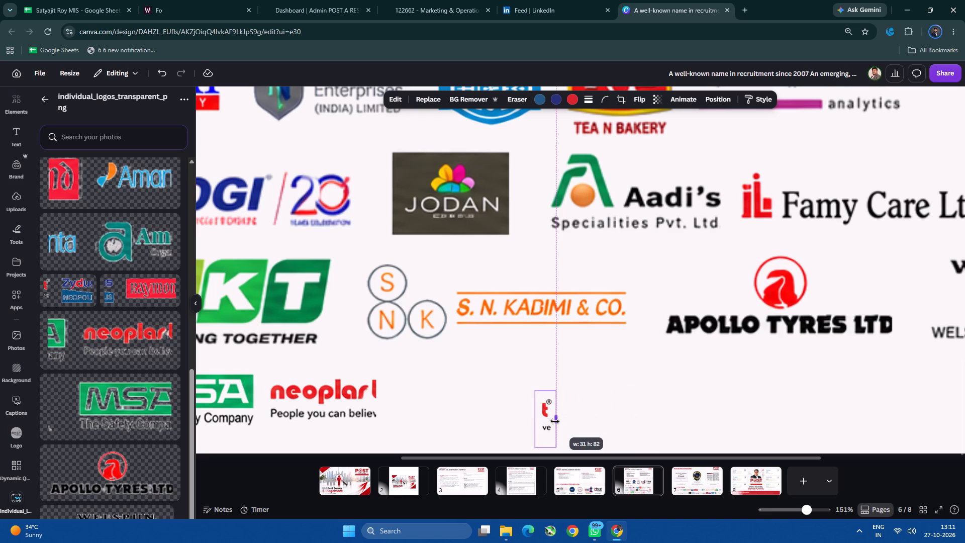
pyautogui.moveTo(555, 421); pyautogui.dragTo(553, 421)
pyautogui.moveTo(537, 421); pyautogui.dragTo(542, 423)
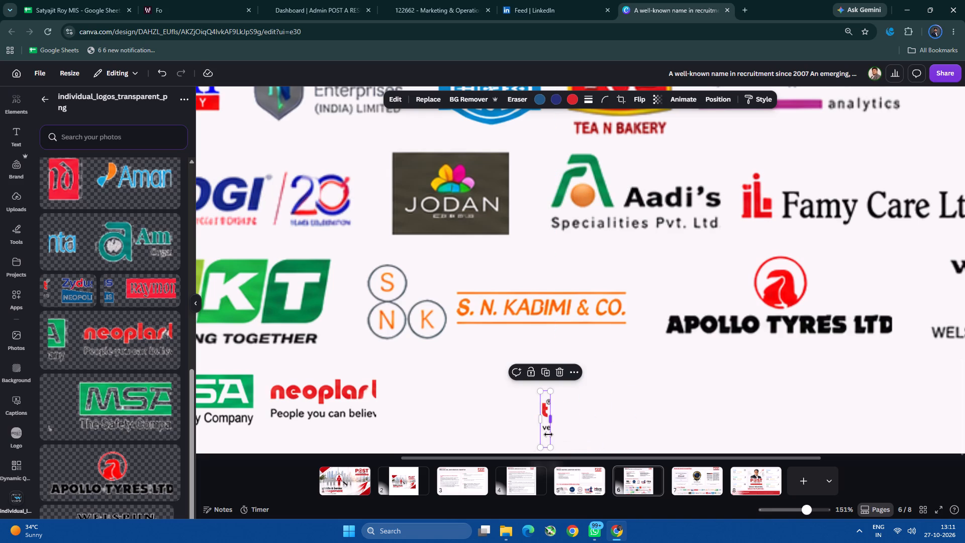
pyautogui.moveTo(545, 428); pyautogui.dragTo(447, 412)
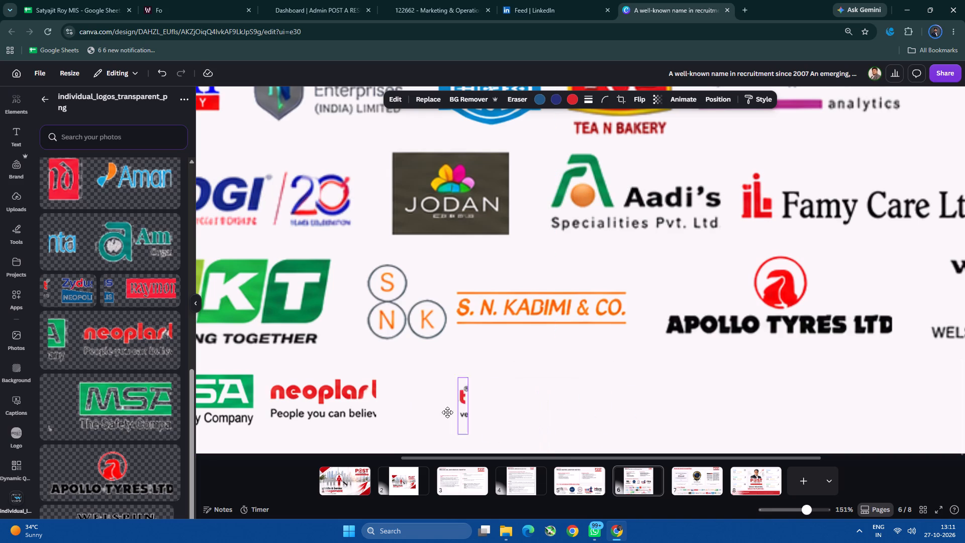
pyautogui.moveTo(447, 412); pyautogui.dragTo(377, 410)
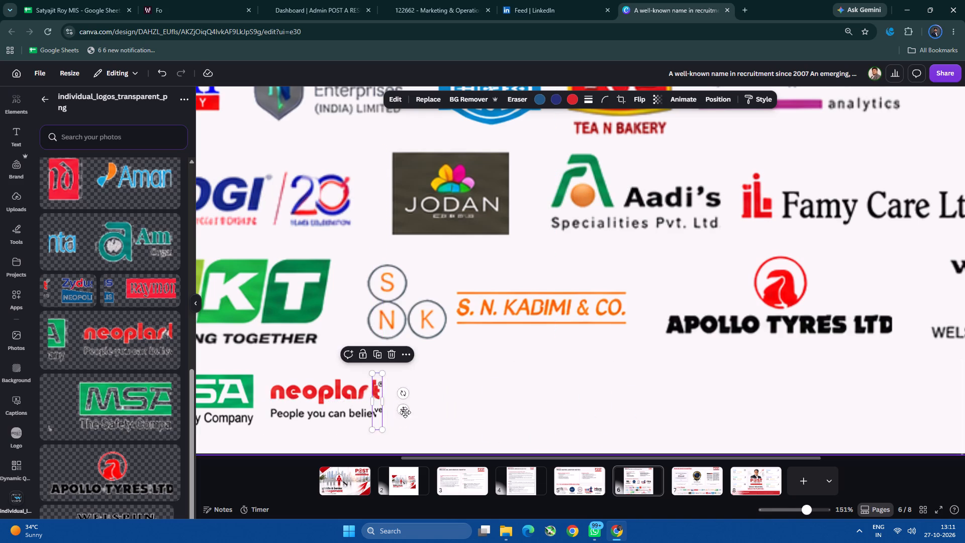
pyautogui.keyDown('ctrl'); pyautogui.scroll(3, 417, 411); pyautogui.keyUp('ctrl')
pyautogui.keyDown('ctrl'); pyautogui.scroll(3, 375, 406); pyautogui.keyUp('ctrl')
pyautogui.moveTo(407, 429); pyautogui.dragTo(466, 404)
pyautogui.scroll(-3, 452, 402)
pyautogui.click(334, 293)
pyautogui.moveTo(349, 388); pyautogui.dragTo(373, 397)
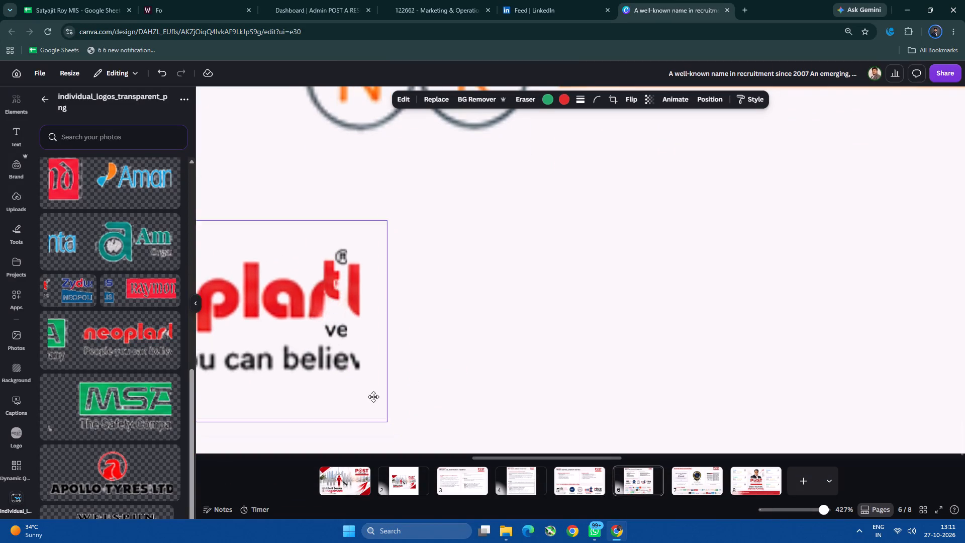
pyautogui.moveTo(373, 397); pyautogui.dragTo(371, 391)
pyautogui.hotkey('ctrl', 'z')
# Enlarge and align the "t" and "ve" fragment with the Neoplast logo so the tagline reads "People you can believe".
pyautogui.click(334, 305)
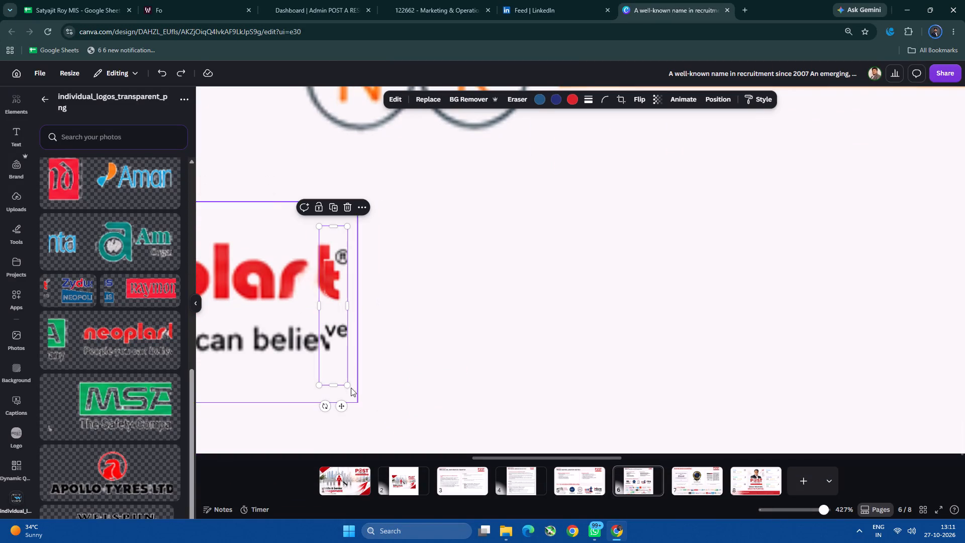
pyautogui.moveTo(346, 386); pyautogui.dragTo(373, 419)
pyautogui.moveTo(343, 384); pyautogui.dragTo(340, 373)
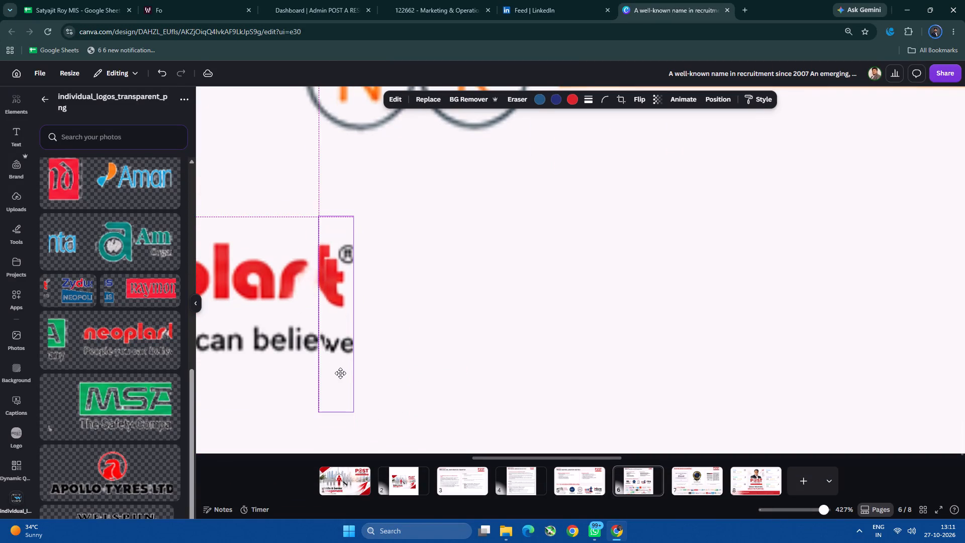
pyautogui.moveTo(340, 373); pyautogui.dragTo(339, 371)
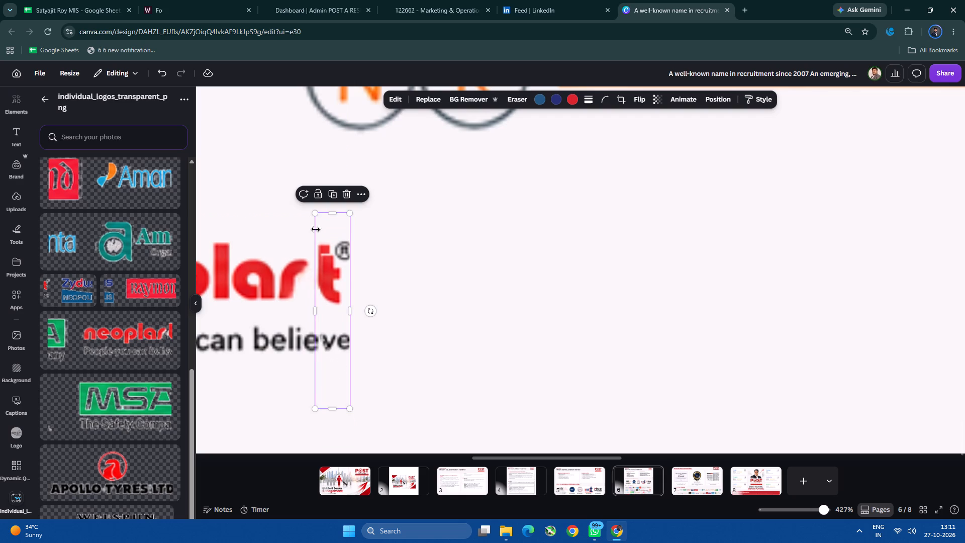
pyautogui.moveTo(314, 212); pyautogui.dragTo(292, 179)
pyautogui.moveTo(331, 272); pyautogui.dragTo(335, 282)
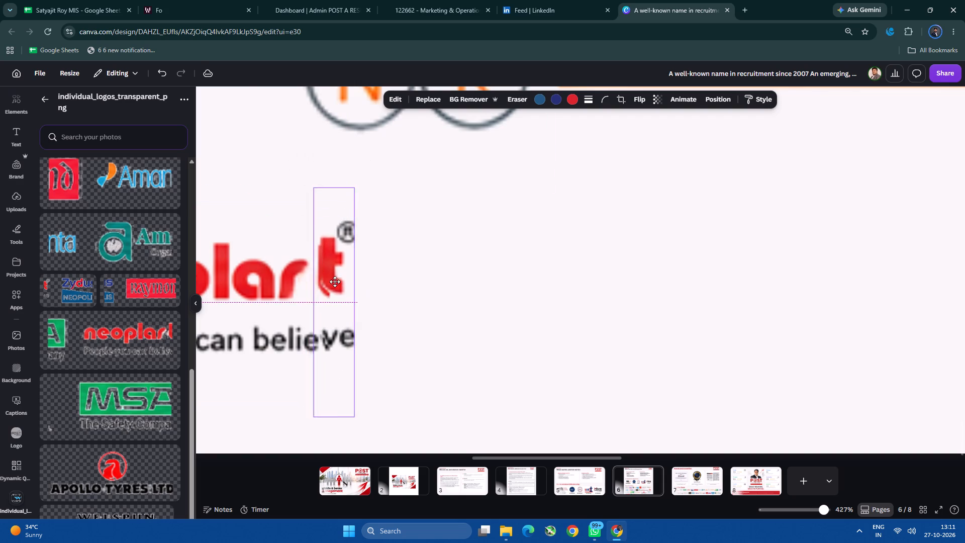
pyautogui.moveTo(335, 282); pyautogui.dragTo(334, 287)
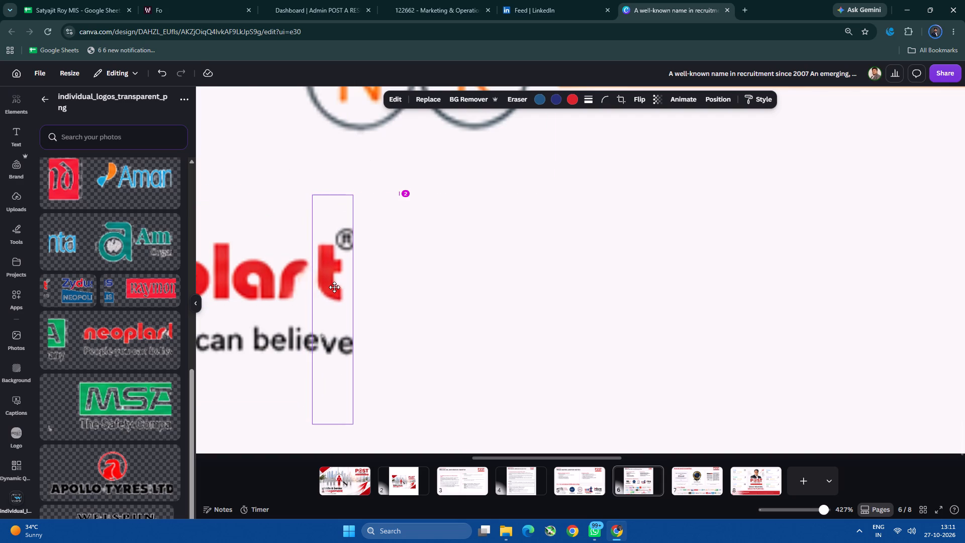
pyautogui.moveTo(334, 287); pyautogui.dragTo(334, 284)
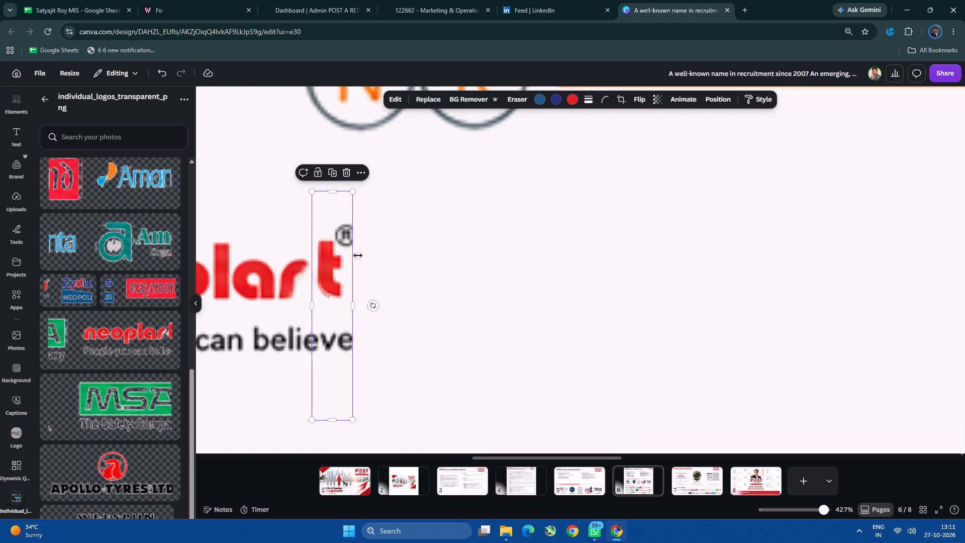
pyautogui.moveTo(352, 193); pyautogui.dragTo(347, 198)
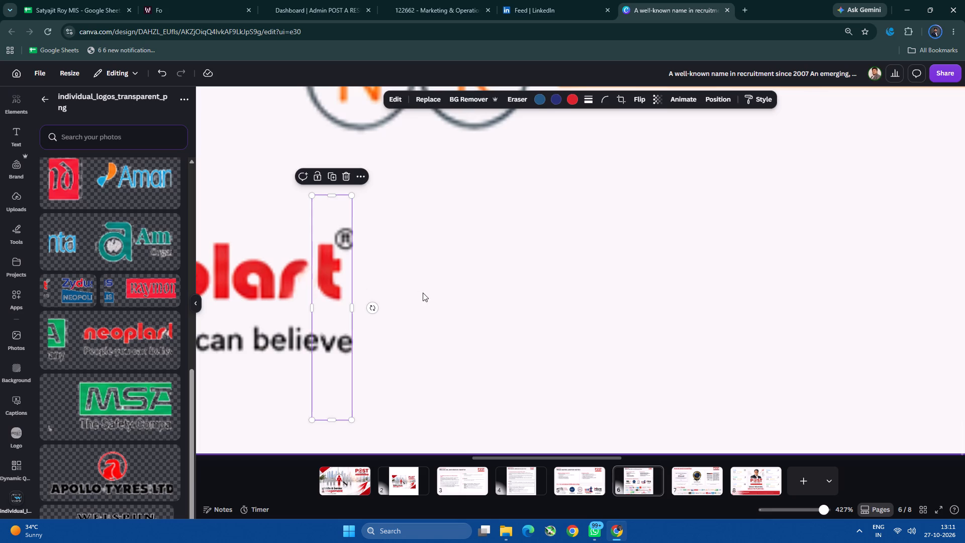
pyautogui.click(423, 293)
pyautogui.click(332, 335)
pyautogui.click(334, 336)
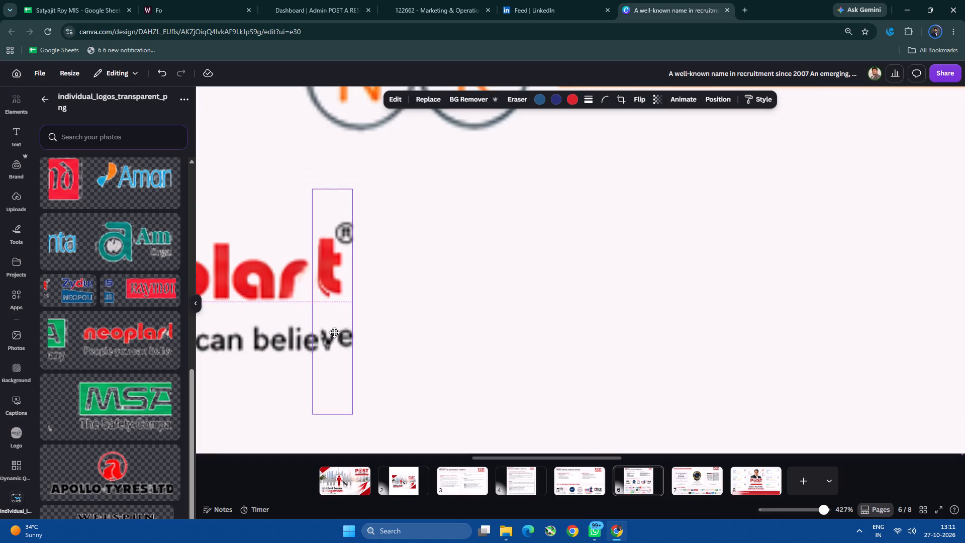
pyautogui.click(425, 339)
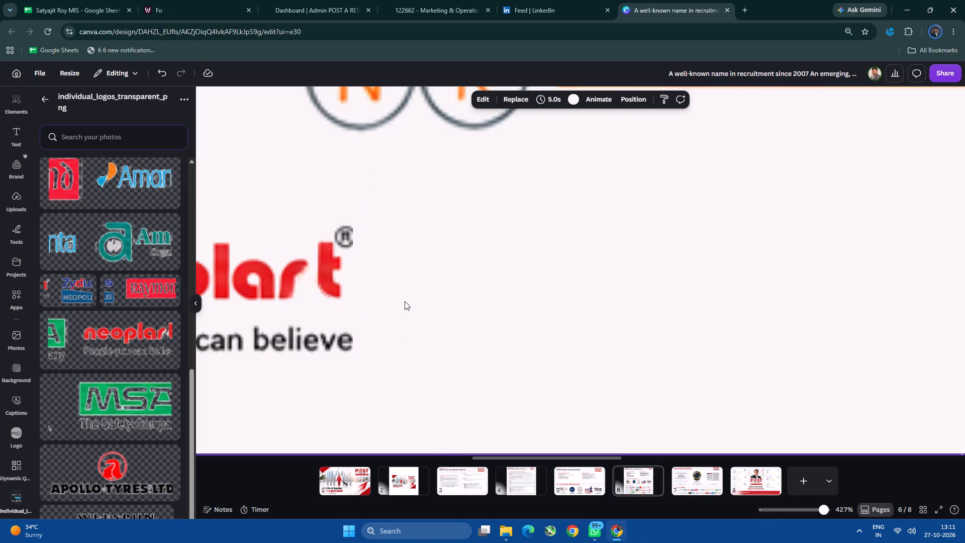
# Examine the client logo rows on page 6 and the space remaining beside Neoplast in the fourth row.
pyautogui.keyDown('ctrl'); pyautogui.scroll(-5, 422, 301); pyautogui.keyUp('ctrl')
pyautogui.keyDown('ctrl'); pyautogui.scroll(1, 422, 301); pyautogui.keyUp('ctrl')
pyautogui.keyDown('ctrl'); pyautogui.scroll(-1, 422, 301); pyautogui.keyUp('ctrl')
pyautogui.scroll(-2, 426, 301)
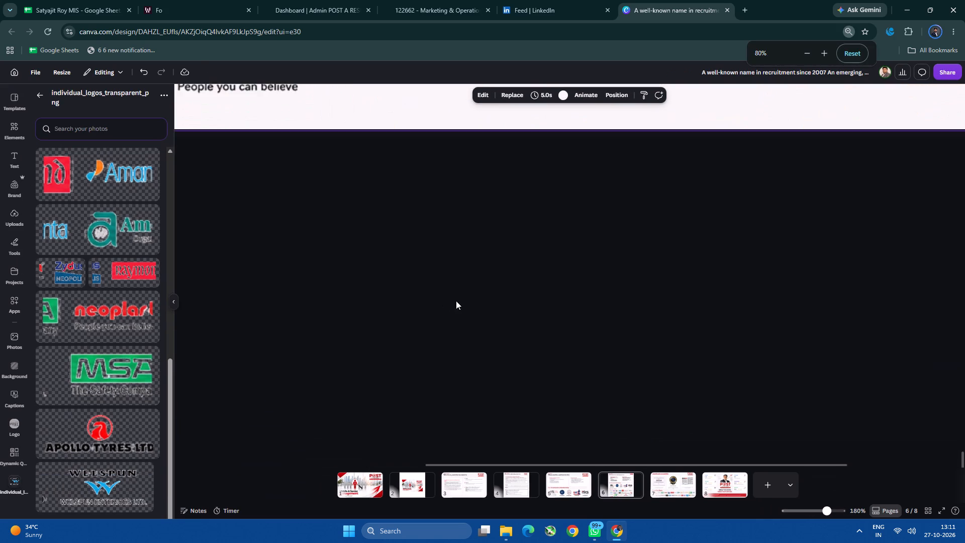
pyautogui.keyDown('ctrl'); pyautogui.scroll(3, 456, 315); pyautogui.keyUp('ctrl')
pyautogui.scroll(2, 456, 315)
pyautogui.keyDown('ctrl'); pyautogui.scroll(-1, 456, 315); pyautogui.keyUp('ctrl')
pyautogui.keyDown('ctrl'); pyautogui.scroll(1, 456, 315); pyautogui.keyUp('ctrl')
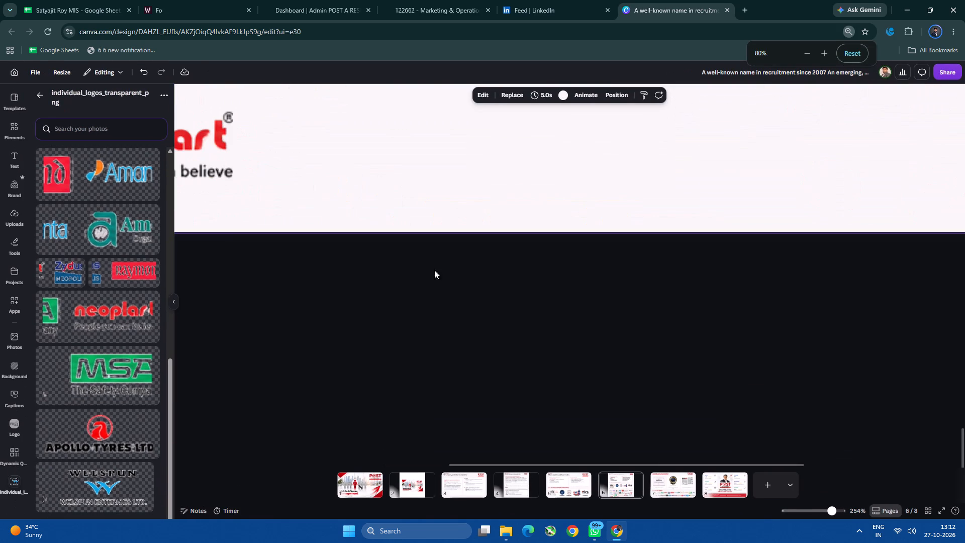
pyautogui.scroll(3, 413, 243)
pyautogui.keyDown('ctrl'); pyautogui.scroll(-4, 416, 284); pyautogui.keyUp('ctrl')
pyautogui.scroll(-1, 421, 300)
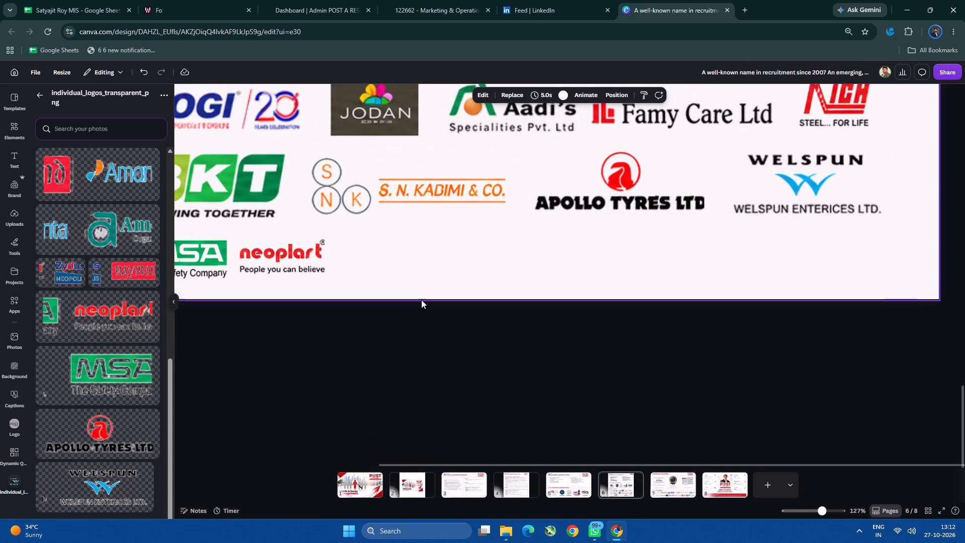
pyautogui.scroll(-1, 413, 283)
pyautogui.scroll(1, 413, 283)
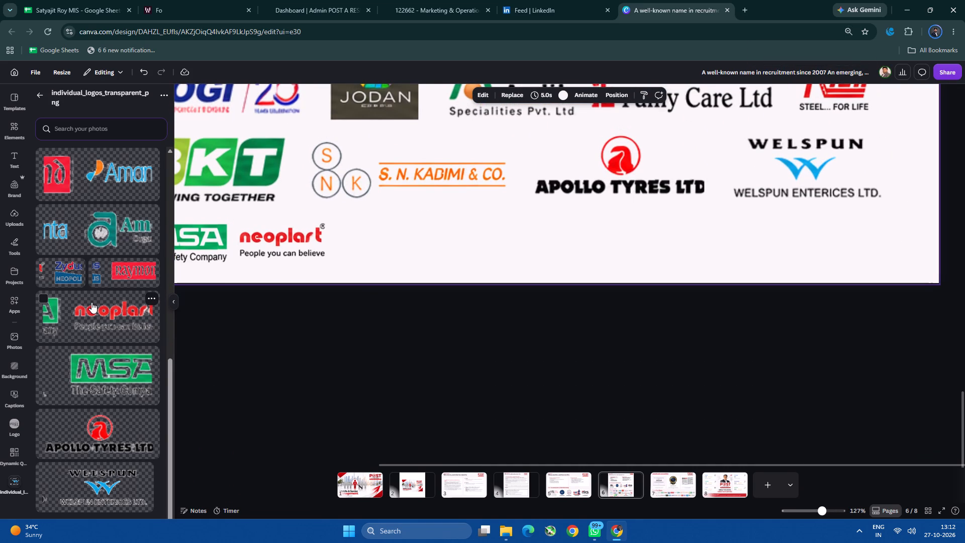
pyautogui.scroll(4, 386, 297)
pyautogui.scroll(-2, 386, 297)
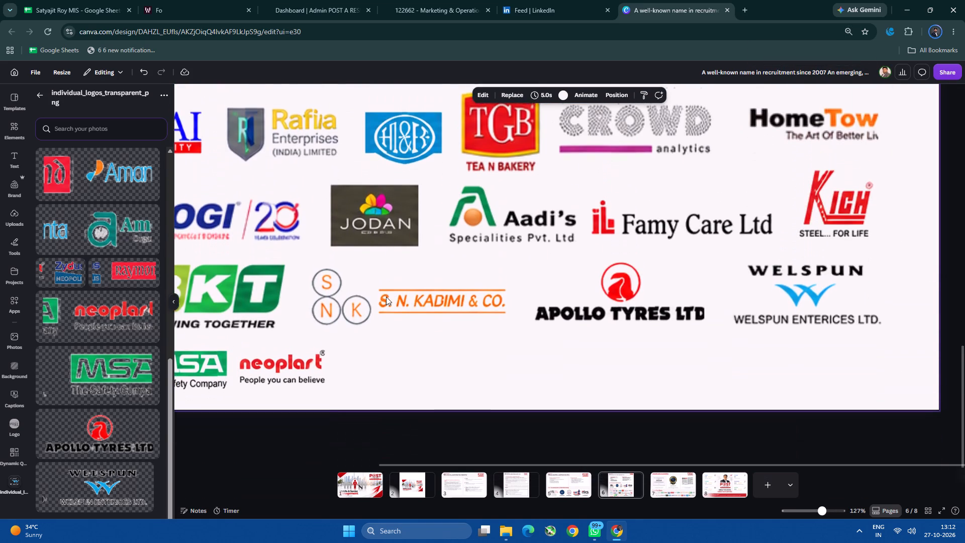
pyautogui.scroll(-1, 386, 297)
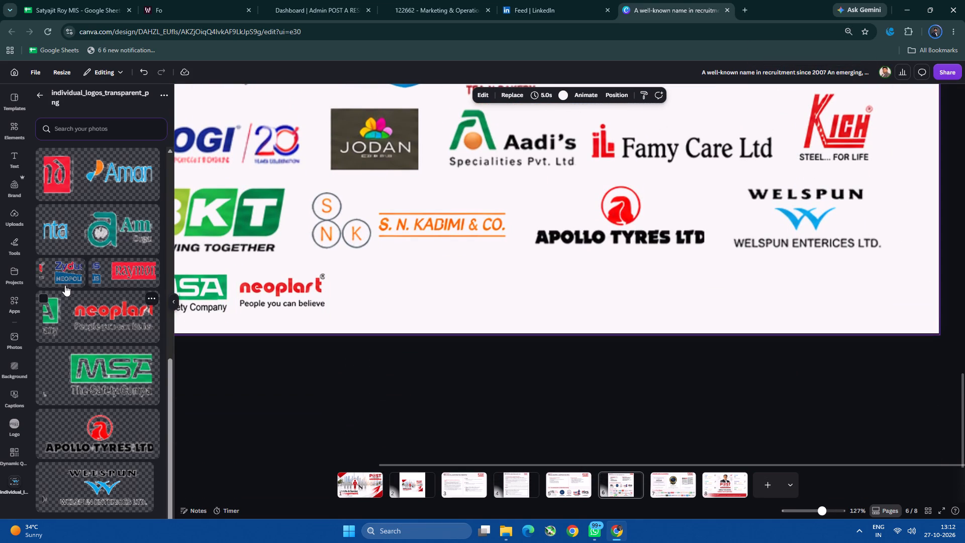
# Add the Zydus Neopolis image again, crop off its red fragment on the left, and place it beside Neoplast in the fourth row.
pyautogui.click(66, 280)
pyautogui.scroll(9, 443, 278)
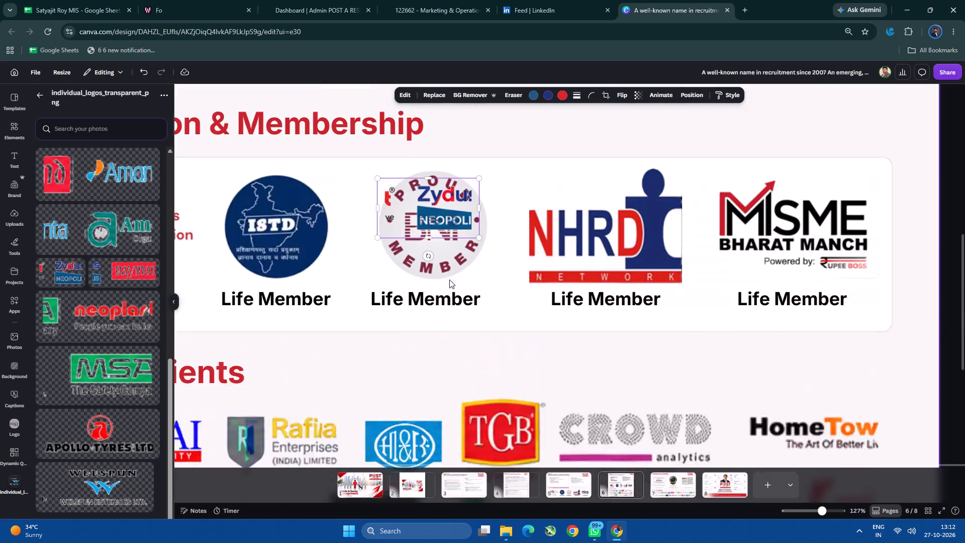
pyautogui.scroll(5, 470, 259)
pyautogui.scroll(-5, 470, 258)
pyautogui.moveTo(436, 284); pyautogui.dragTo(452, 354)
pyautogui.scroll(-6, 454, 355)
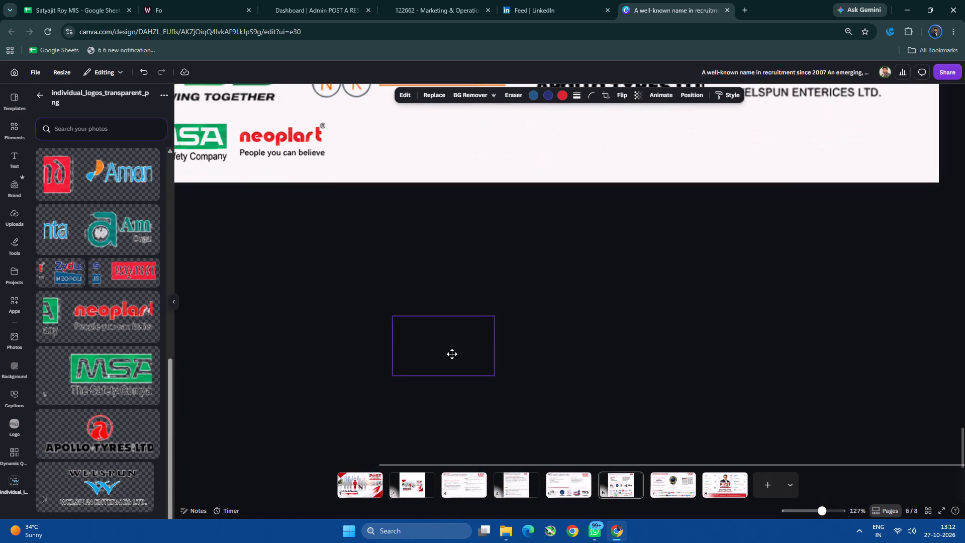
pyautogui.moveTo(452, 354); pyautogui.dragTo(445, 156)
pyautogui.moveTo(405, 431); pyautogui.dragTo(426, 433)
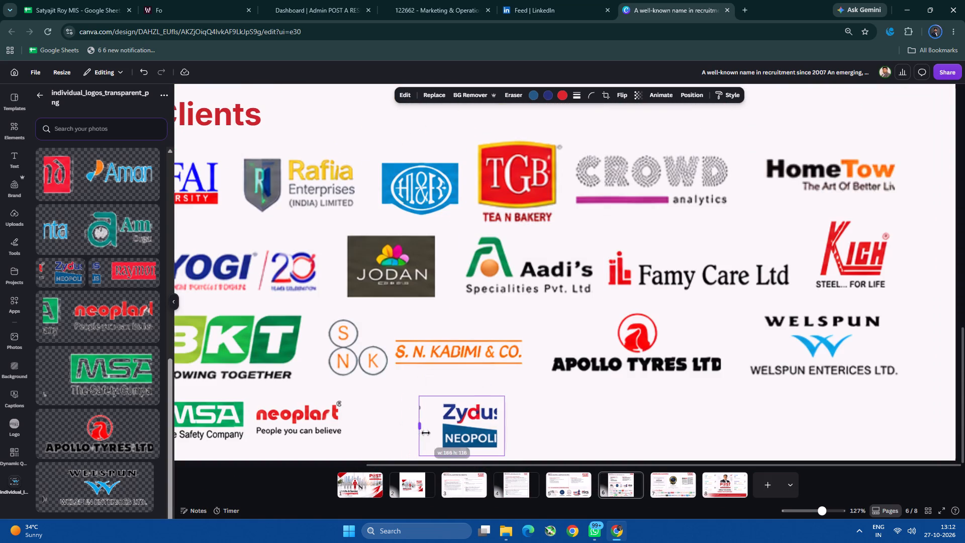
pyautogui.moveTo(426, 433); pyautogui.dragTo(442, 434)
pyautogui.moveTo(467, 438); pyautogui.dragTo(381, 432)
# Add the "s"/"LIS" and Raymond image once, move it against the Zydus Neopolis logo, and crop away its Raymond part.
pyautogui.click(94, 278)
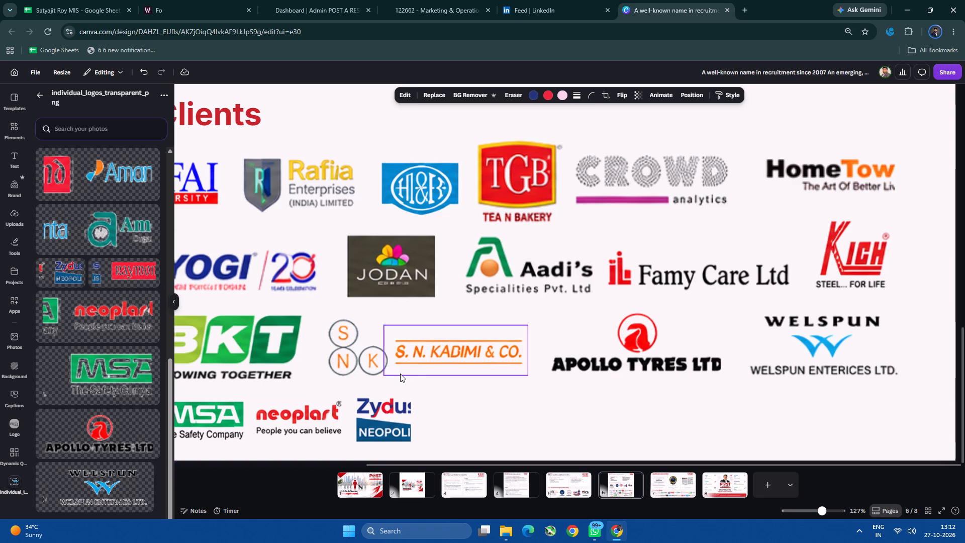
pyautogui.scroll(-3, 564, 402)
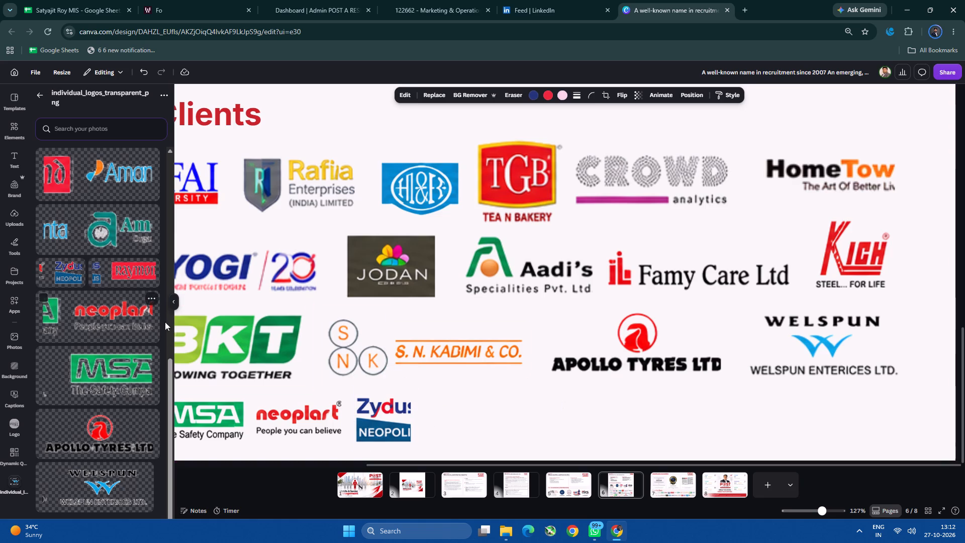
pyautogui.click(109, 275)
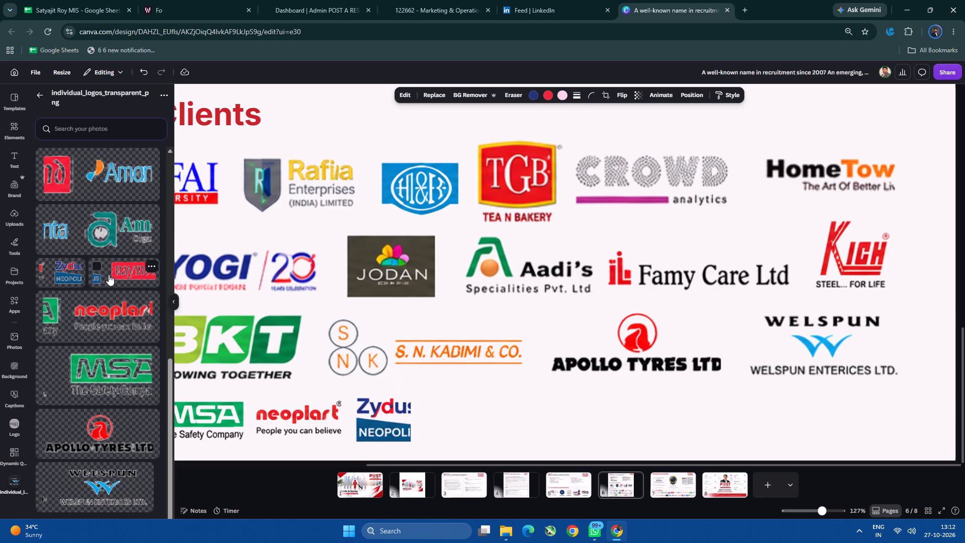
pyautogui.scroll(4, 541, 364)
pyautogui.hotkey('ctrl', 'z')
pyautogui.moveTo(465, 159); pyautogui.dragTo(552, 425)
pyautogui.scroll(-5, 554, 419)
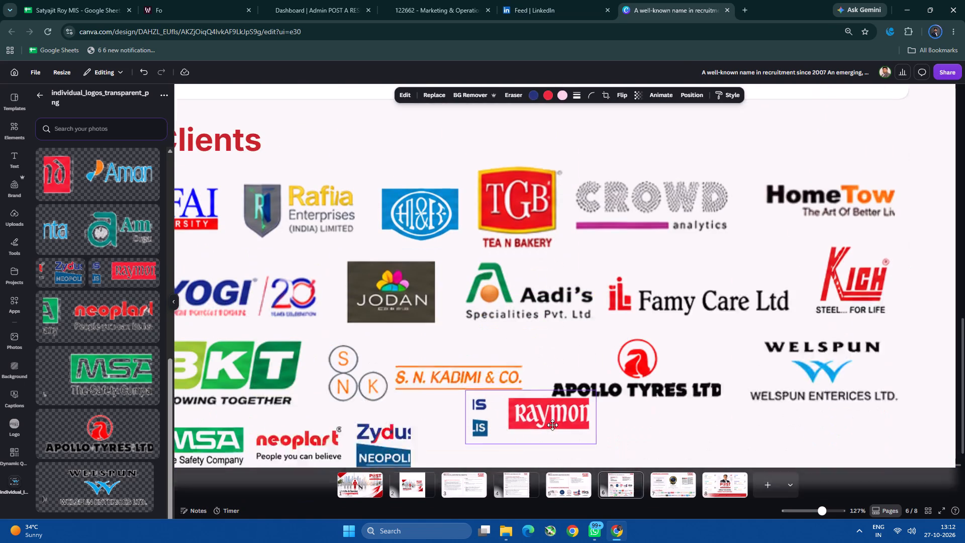
pyautogui.moveTo(552, 425); pyautogui.dragTo(531, 422)
pyautogui.moveTo(473, 414); pyautogui.dragTo(437, 422)
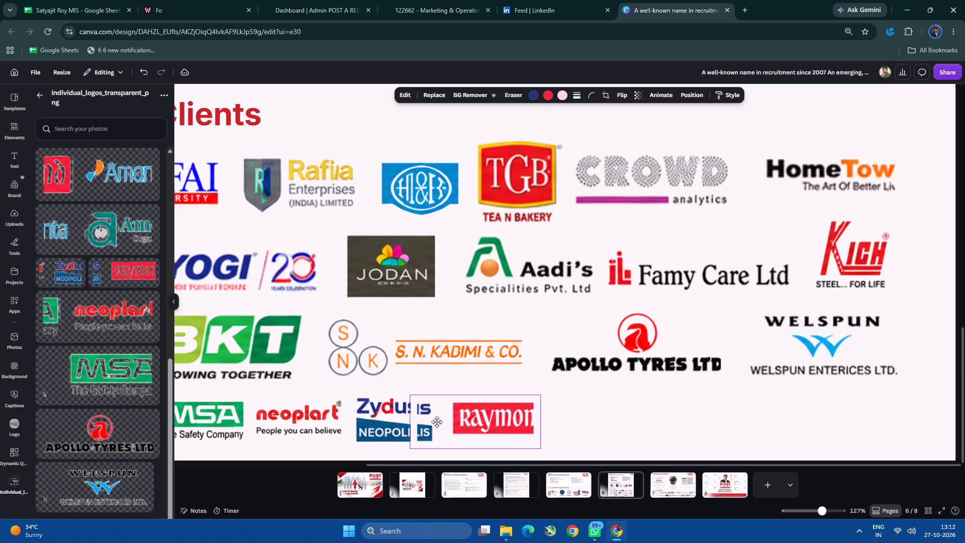
pyautogui.moveTo(437, 422); pyautogui.dragTo(431, 423)
pyautogui.moveTo(532, 423); pyautogui.dragTo(438, 423)
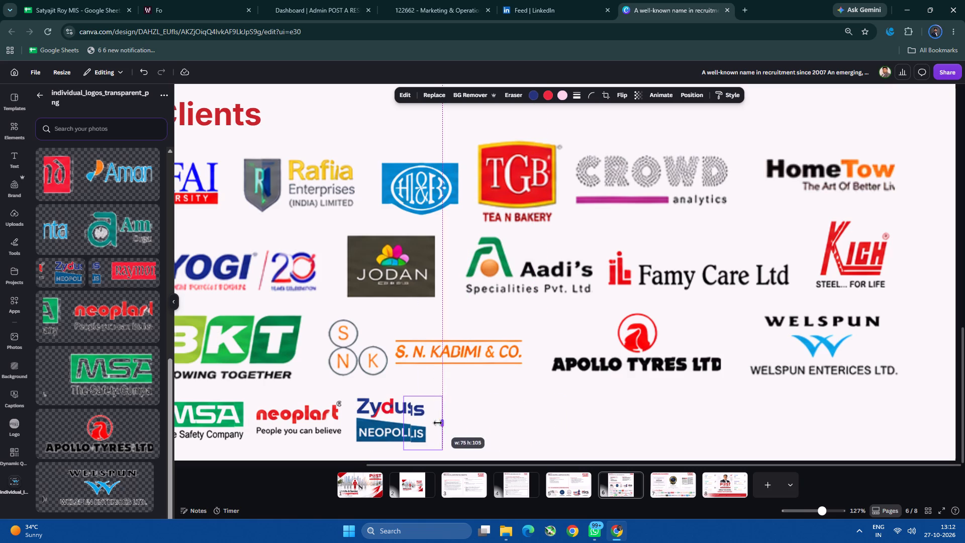
pyautogui.moveTo(438, 423); pyautogui.dragTo(429, 424)
# Slightly enlarge the "s"/"LIS" fragment and align it over the Zydus logo's end so the logo reads "Zydus NEOPOLIS".
pyautogui.keyDown('ctrl'); pyautogui.scroll(8, 404, 415); pyautogui.keyUp('ctrl')
pyautogui.scroll(-2, 538, 405)
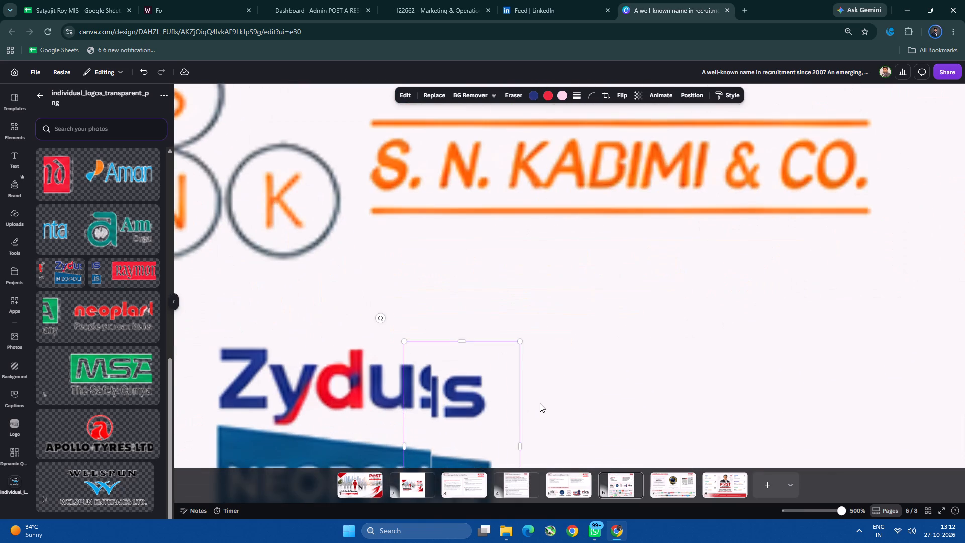
pyautogui.scroll(-1, 540, 403)
pyautogui.click(499, 342)
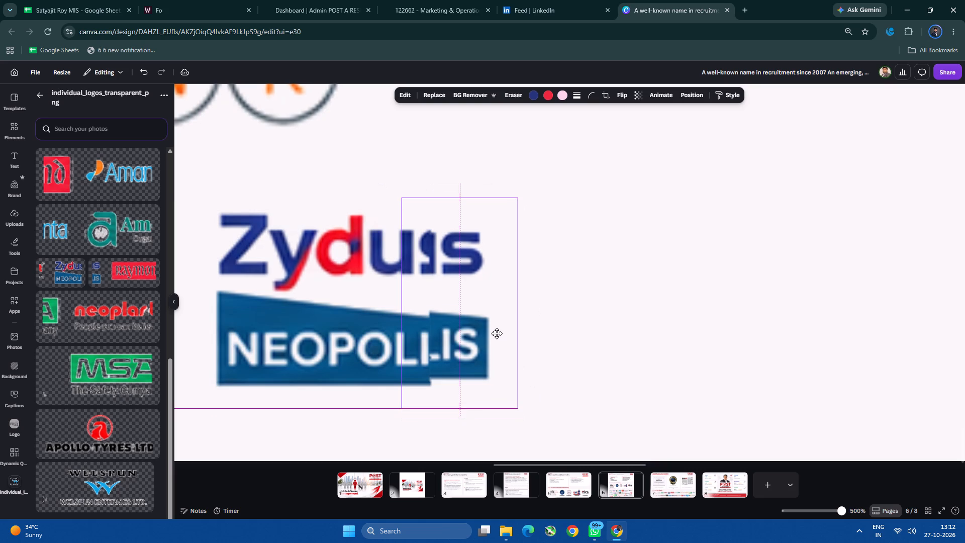
pyautogui.moveTo(520, 414); pyautogui.dragTo(525, 423)
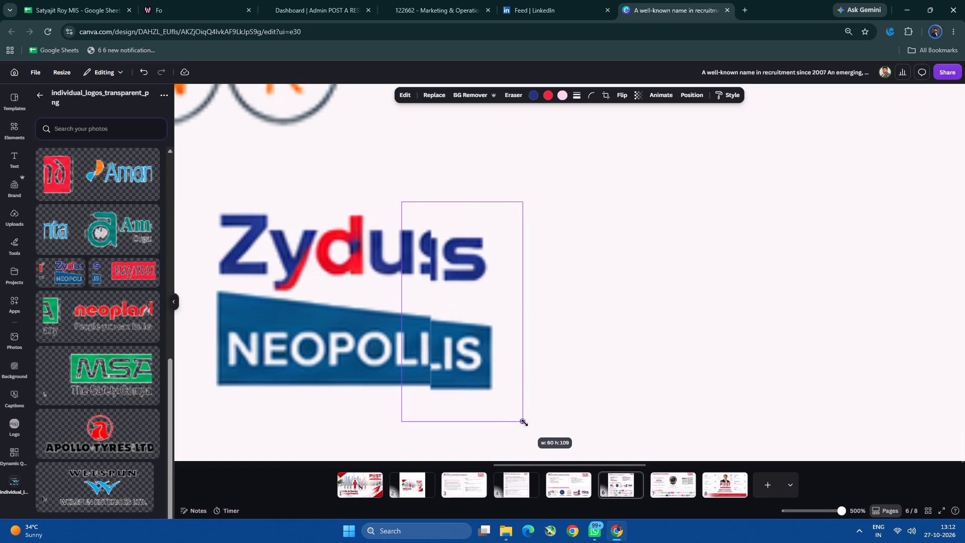
pyautogui.moveTo(525, 423); pyautogui.dragTo(529, 425)
pyautogui.moveTo(481, 390); pyautogui.dragTo(479, 383)
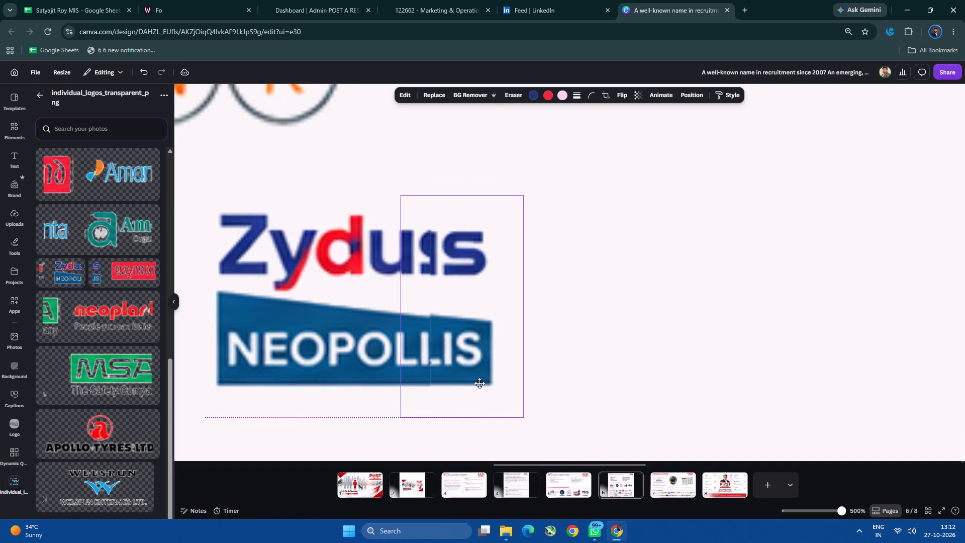
pyautogui.moveTo(479, 383); pyautogui.dragTo(478, 383)
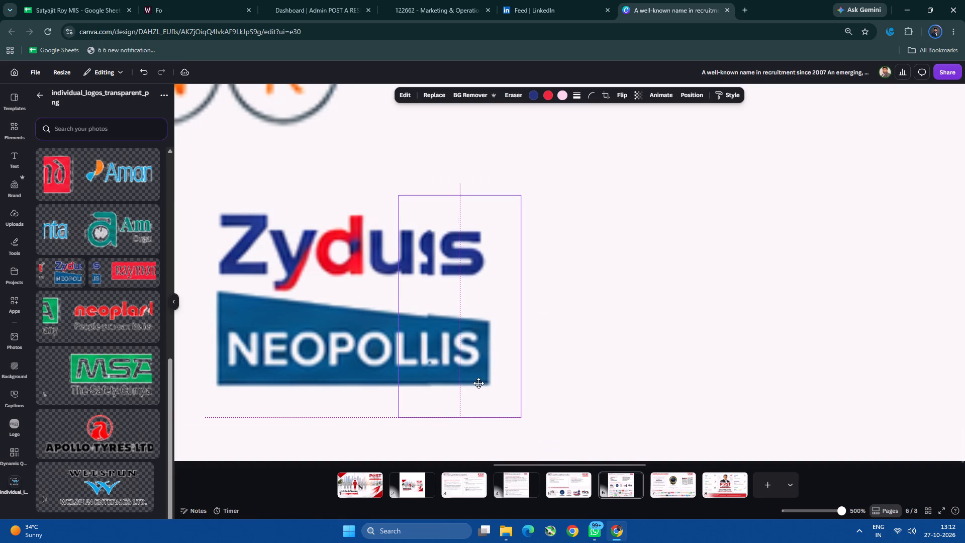
pyautogui.moveTo(478, 383); pyautogui.dragTo(475, 383)
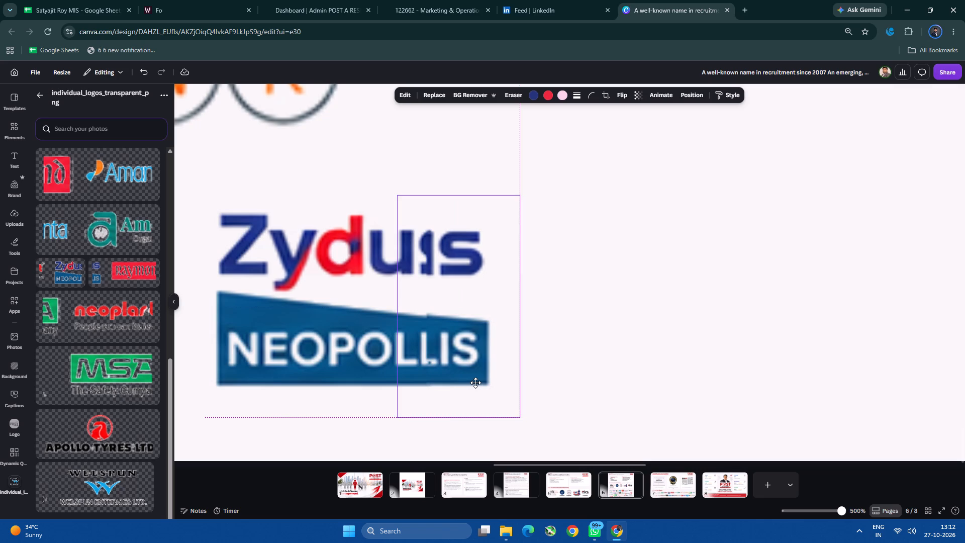
pyautogui.moveTo(475, 383); pyautogui.dragTo(493, 383)
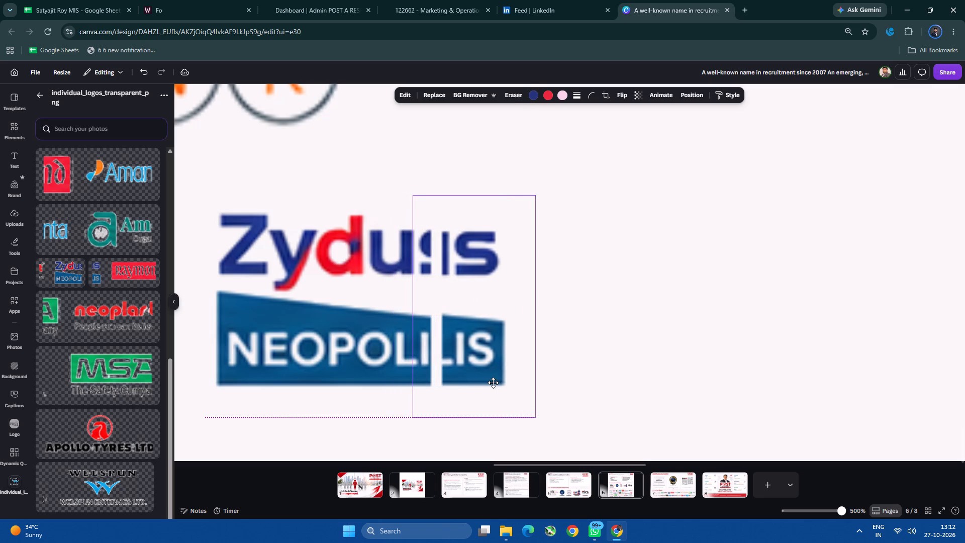
pyautogui.moveTo(493, 383); pyautogui.dragTo(459, 381)
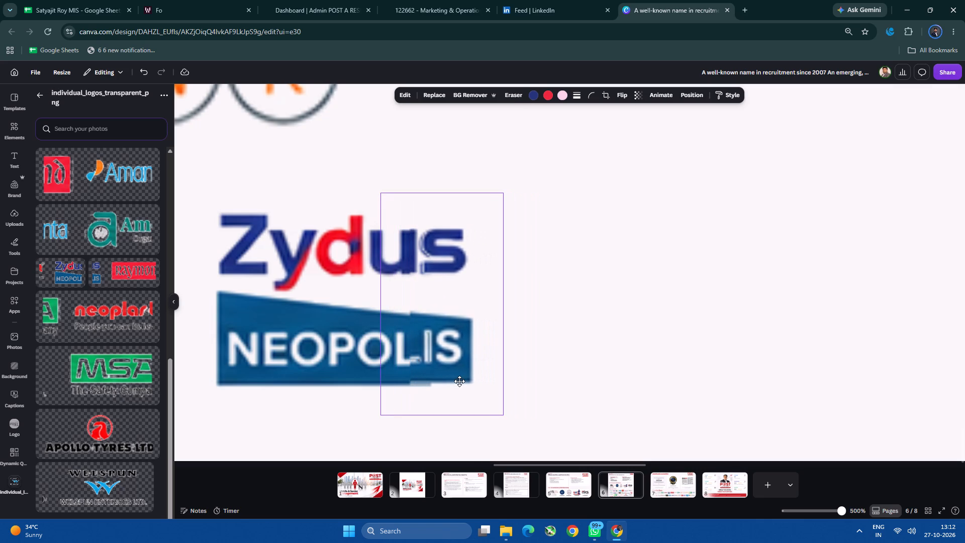
pyautogui.moveTo(459, 381); pyautogui.dragTo(458, 383)
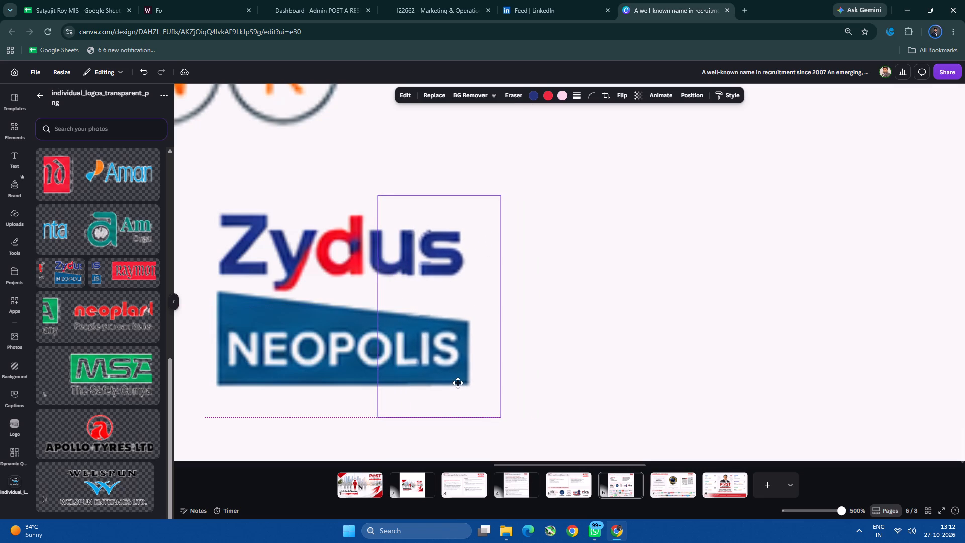
pyautogui.moveTo(458, 383); pyautogui.dragTo(456, 384)
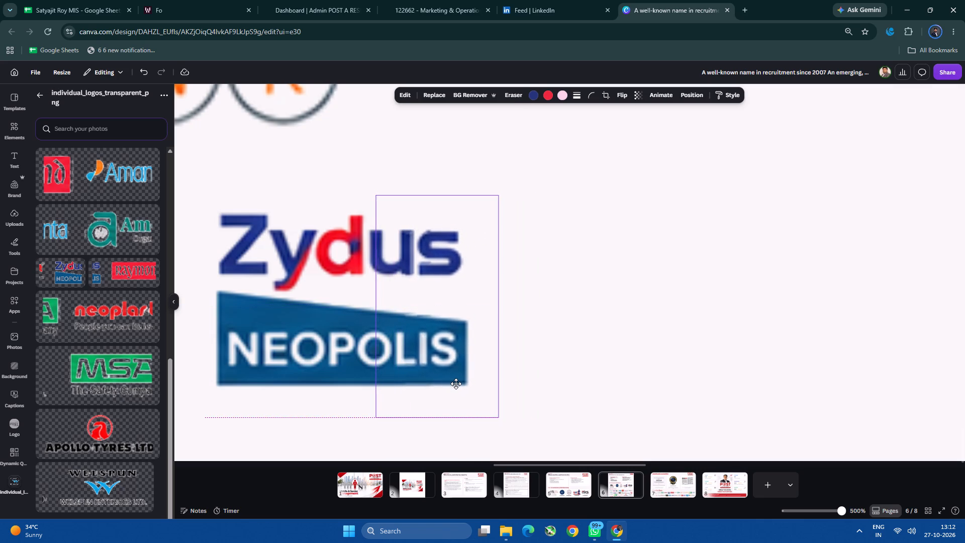
pyautogui.moveTo(456, 384); pyautogui.dragTo(456, 384)
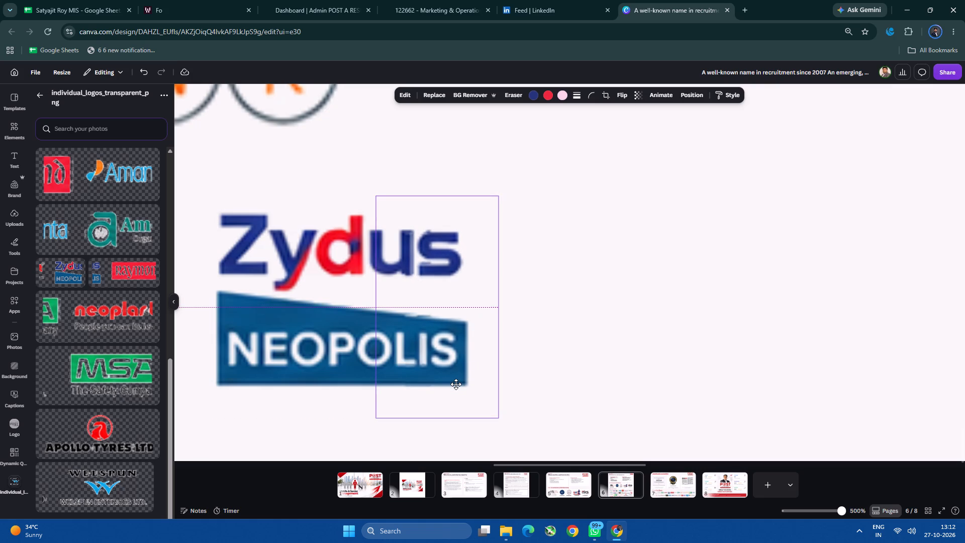
pyautogui.moveTo(456, 384); pyautogui.dragTo(456, 384)
pyautogui.click(657, 384)
# Add the Amanta image, crop off its red "nd" fragment, and place the remaining part beside Zydus Neopolis in the fourth row.
pyautogui.keyDown('ctrl'); pyautogui.scroll(-7, 627, 344); pyautogui.keyUp('ctrl')
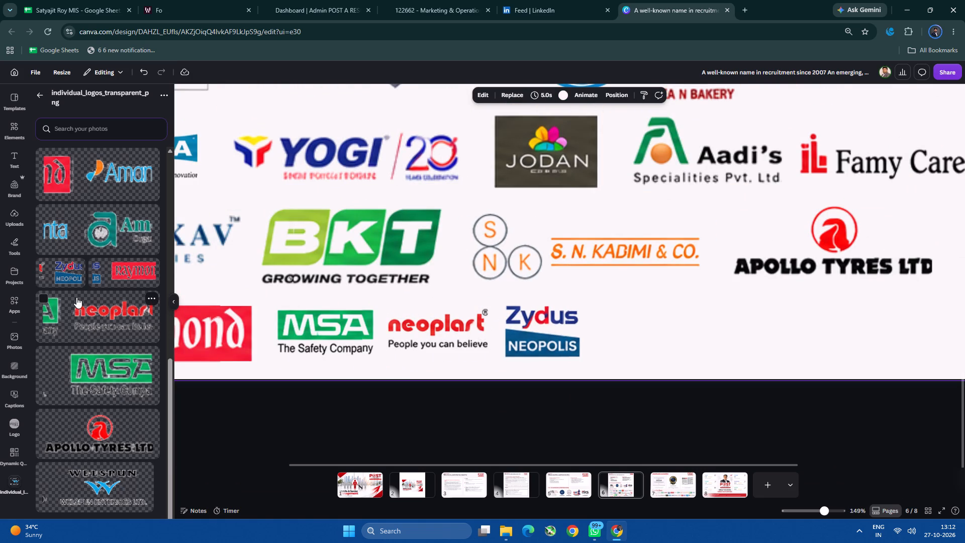
pyautogui.scroll(1, 76, 297)
pyautogui.click(117, 232)
pyautogui.scroll(4, 527, 235)
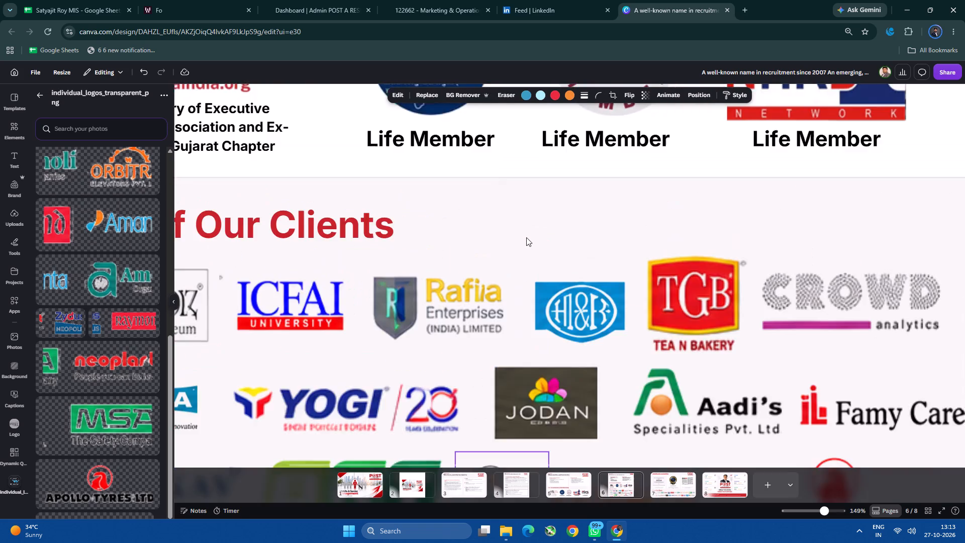
pyautogui.scroll(9, 526, 237)
pyautogui.scroll(-4, 569, 341)
pyautogui.moveTo(606, 132); pyautogui.dragTo(641, 318)
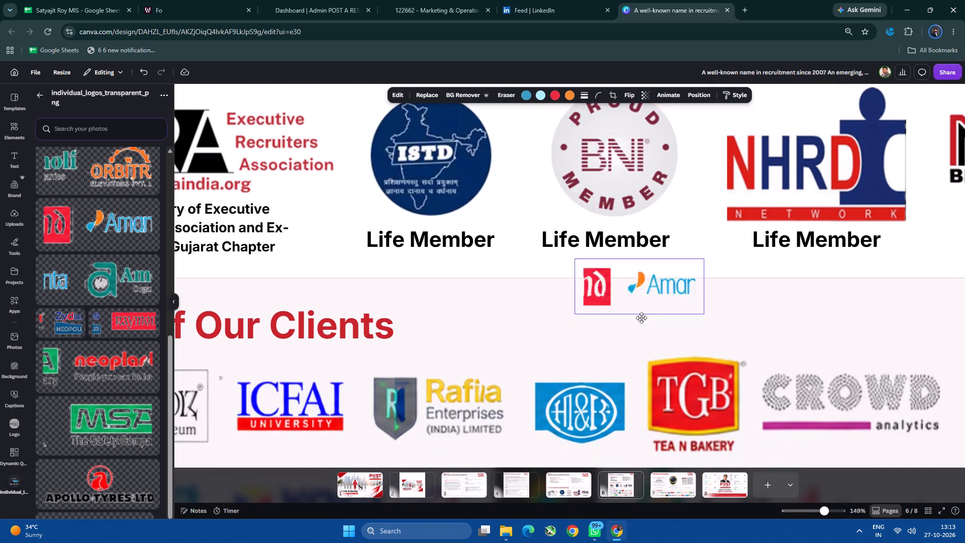
pyautogui.moveTo(641, 318); pyautogui.dragTo(663, 417)
pyautogui.scroll(-10, 637, 348)
pyautogui.moveTo(600, 413); pyautogui.dragTo(655, 412)
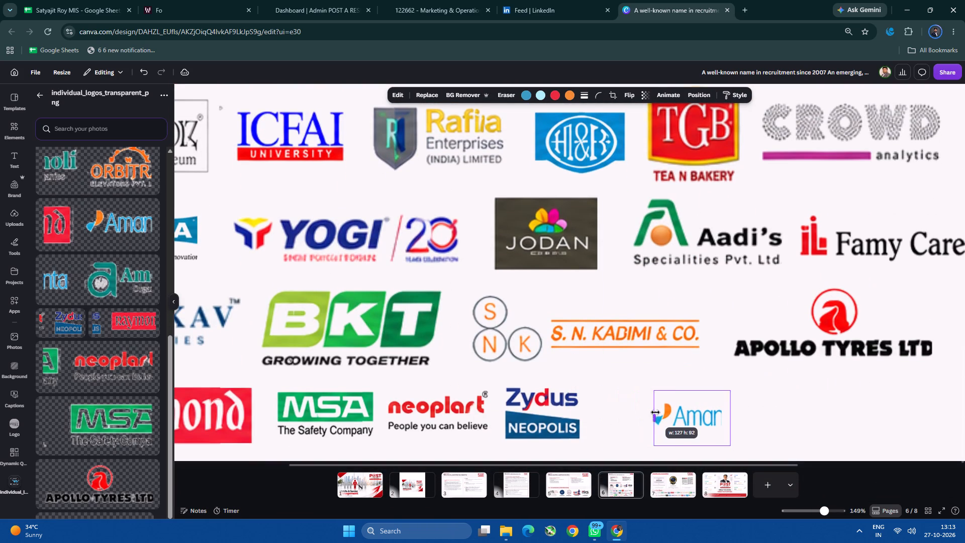
pyautogui.moveTo(655, 412); pyautogui.dragTo(650, 412)
pyautogui.moveTo(697, 432); pyautogui.dragTo(636, 424)
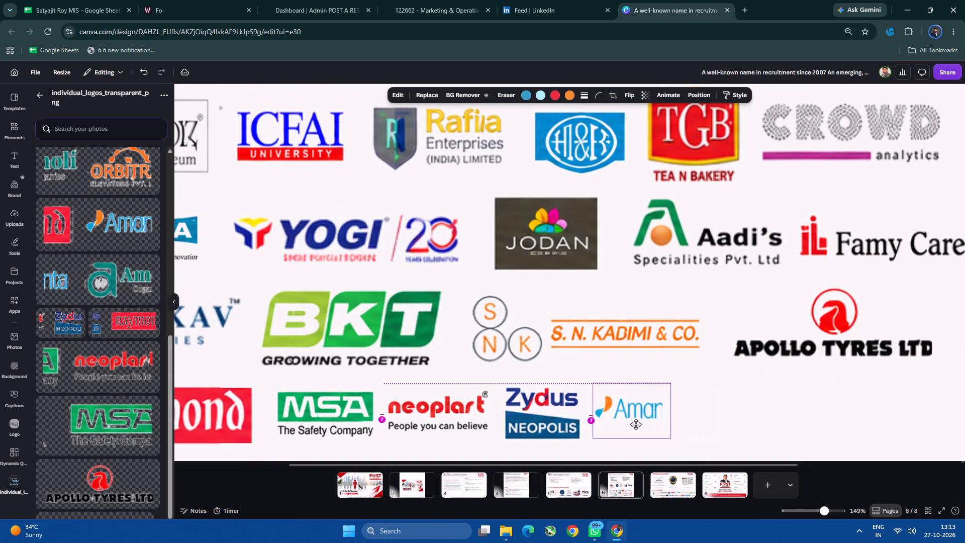
pyautogui.moveTo(636, 424); pyautogui.dragTo(634, 426)
# Add the image with "nta" and the green "a" logo, shrink it to logo size, and place it in the fourth row's empty space.
pyautogui.click(61, 273)
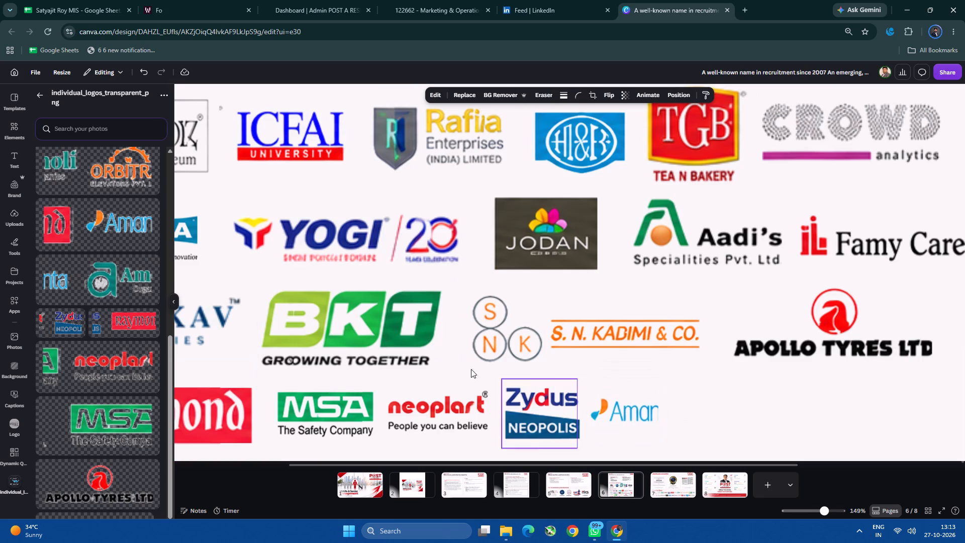
pyautogui.scroll(10, 524, 343)
pyautogui.moveTo(409, 365); pyautogui.dragTo(418, 365)
pyautogui.scroll(-6, 412, 369)
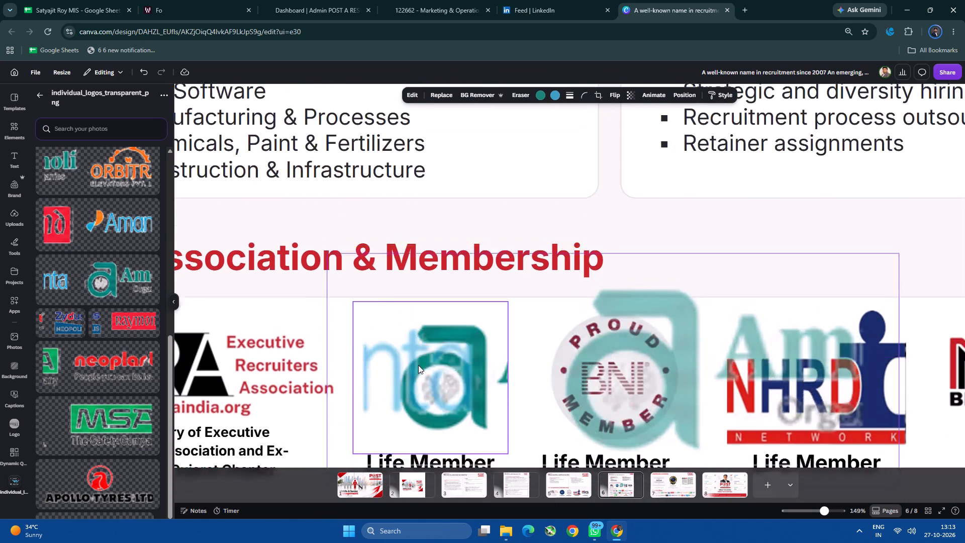
pyautogui.moveTo(418, 365); pyautogui.dragTo(548, 392)
pyautogui.scroll(-6, 546, 361)
pyautogui.scroll(1, 487, 320)
pyautogui.scroll(-2, 487, 320)
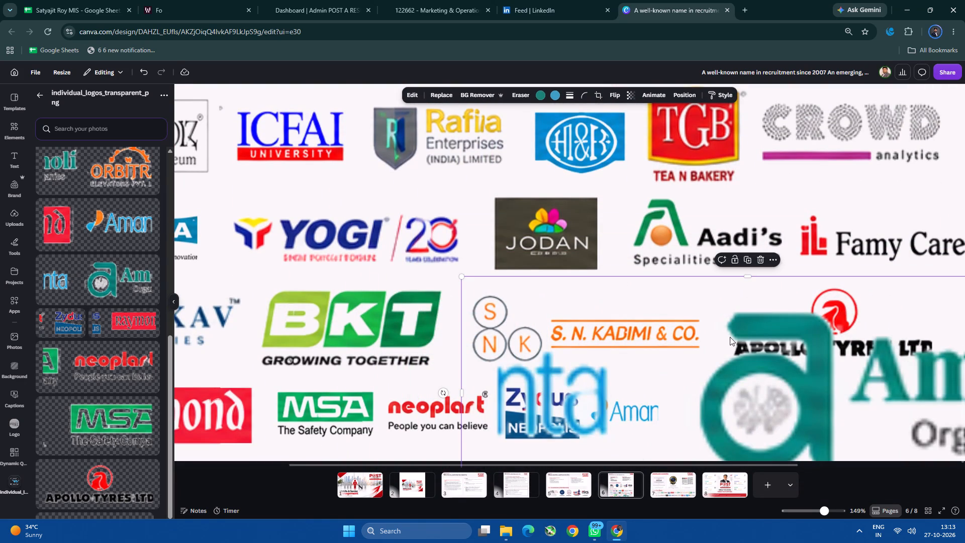
pyautogui.moveTo(460, 275); pyautogui.dragTo(800, 415)
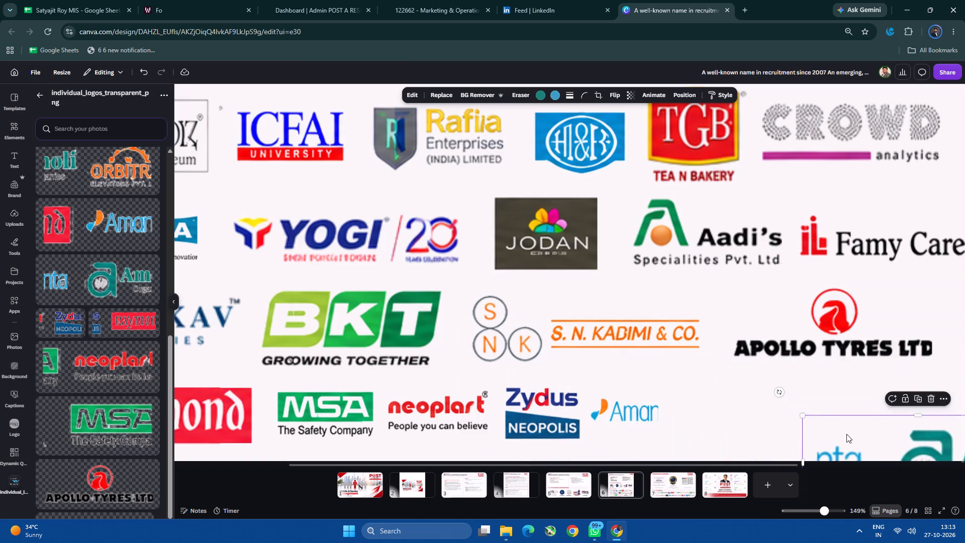
pyautogui.moveTo(855, 437); pyautogui.dragTo(694, 389)
pyautogui.moveTo(642, 367); pyautogui.dragTo(726, 405)
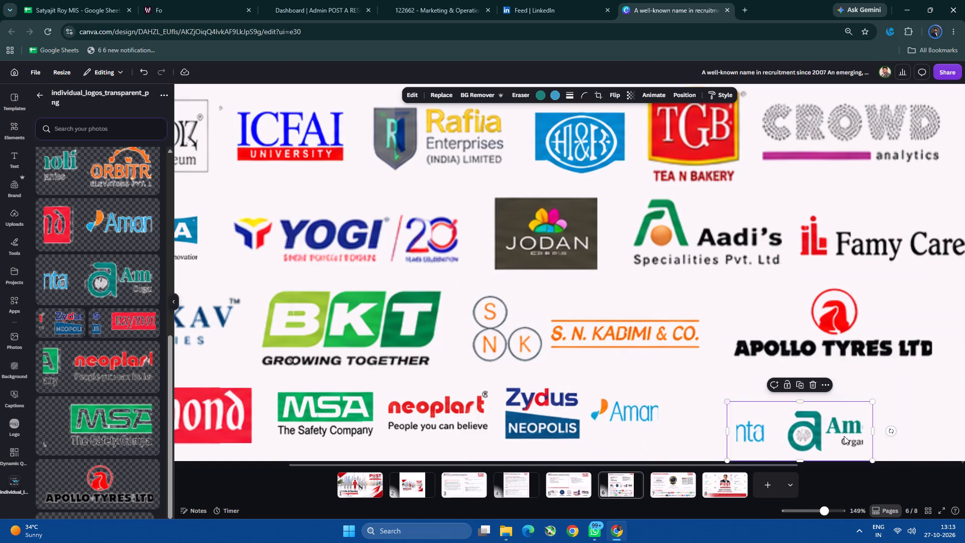
# Crop the added image down to its blue "nta" fragment and move that fragment onto the end of the partial Amanta logo.
pyautogui.moveTo(872, 432); pyautogui.dragTo(765, 432)
pyautogui.moveTo(751, 441); pyautogui.dragTo(743, 431)
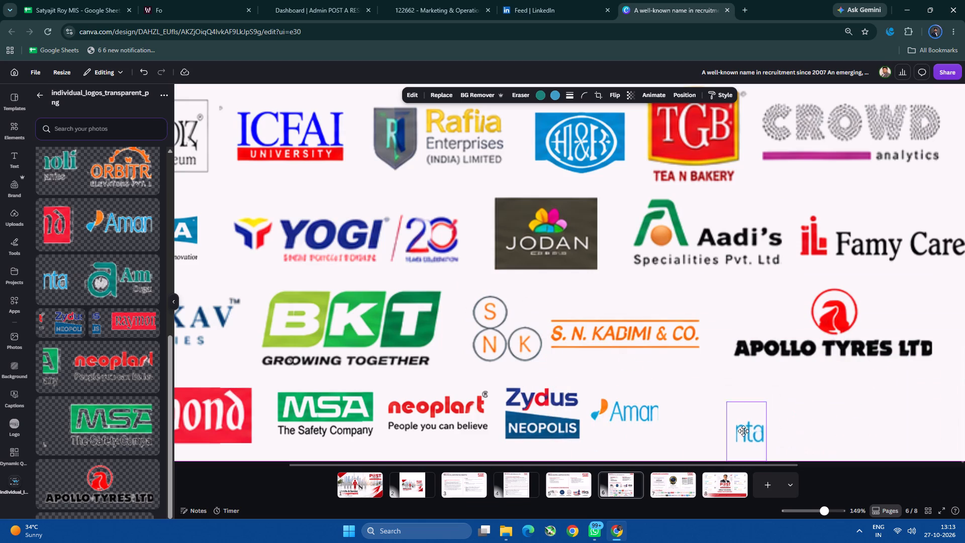
pyautogui.moveTo(743, 431); pyautogui.dragTo(664, 421)
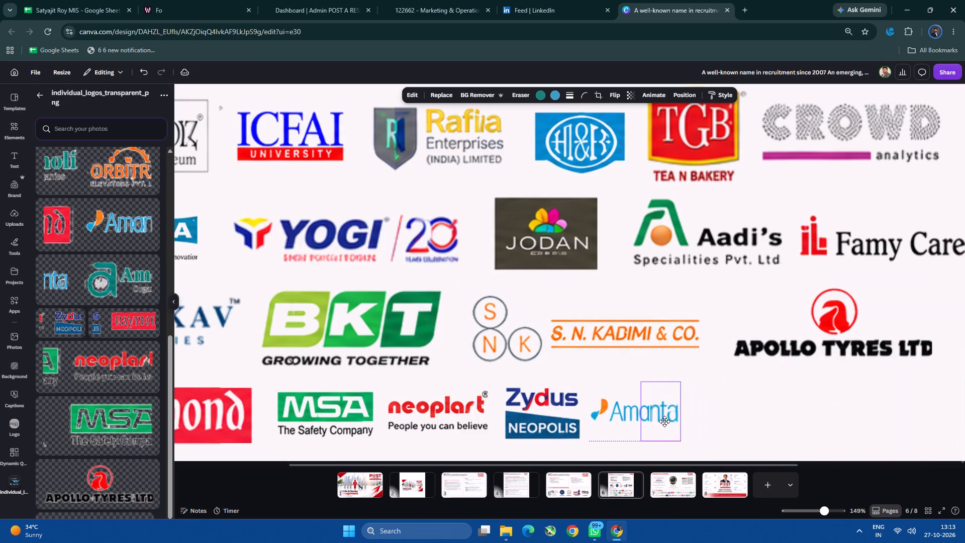
pyautogui.moveTo(664, 421); pyautogui.dragTo(665, 421)
# Slightly shrink the blue "nta" fragment and align it with the partial logo so the logo reads "Amanta".
pyautogui.keyDown('ctrl'); pyautogui.scroll(4, 674, 421); pyautogui.keyUp('ctrl')
pyautogui.keyDown('ctrl'); pyautogui.scroll(-1, 674, 421); pyautogui.keyUp('ctrl')
pyautogui.keyDown('ctrl'); pyautogui.scroll(2, 674, 421); pyautogui.keyUp('ctrl')
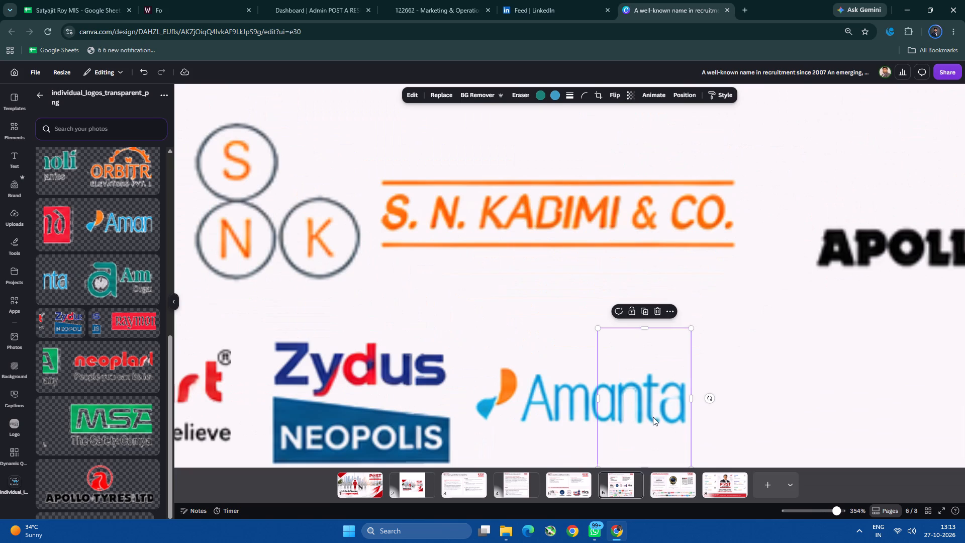
pyautogui.keyDown('ctrl'); pyautogui.scroll(2, 653, 416); pyautogui.keyUp('ctrl')
pyautogui.scroll(3, 653, 416)
pyautogui.scroll(-6, 653, 416)
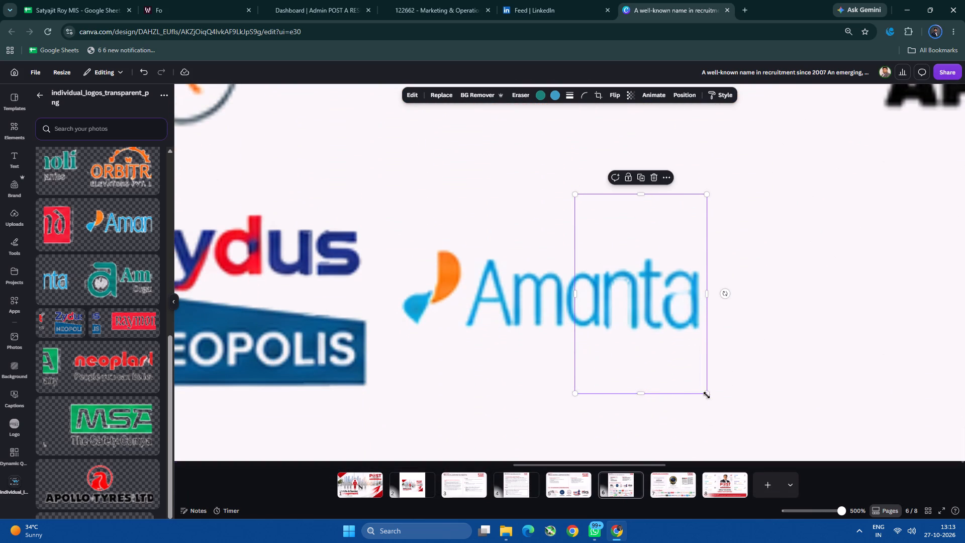
pyautogui.click(707, 395)
pyautogui.click(666, 360)
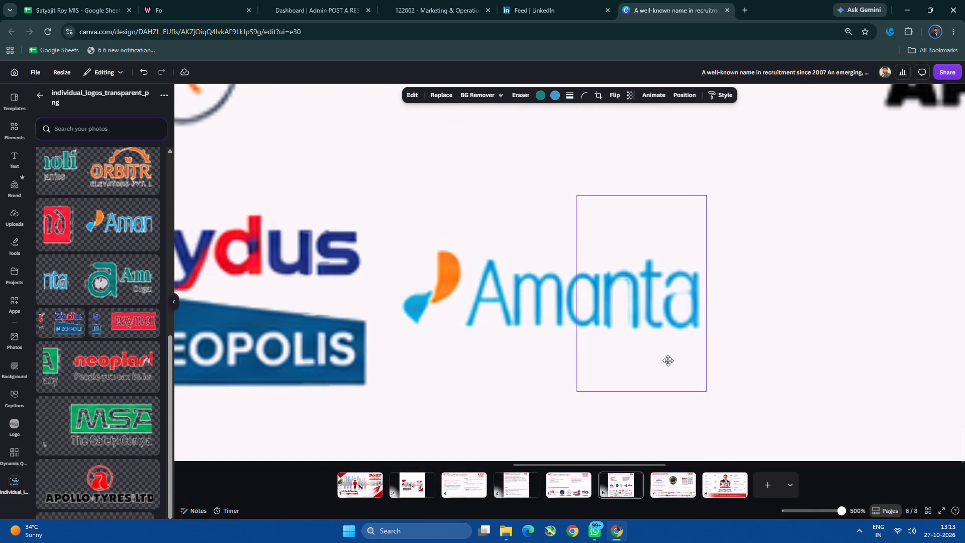
pyautogui.click(781, 361)
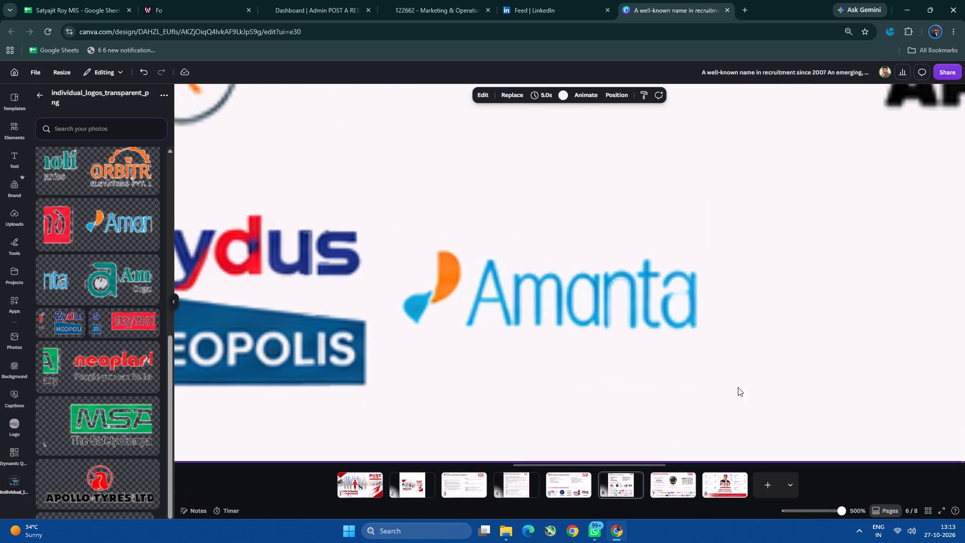
pyautogui.click(659, 346)
pyautogui.click(704, 390)
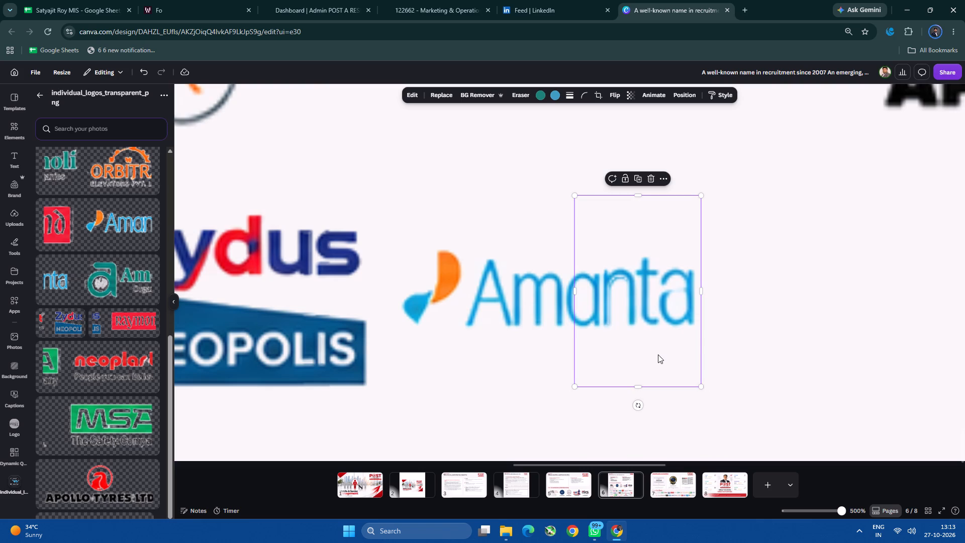
pyautogui.click(658, 354)
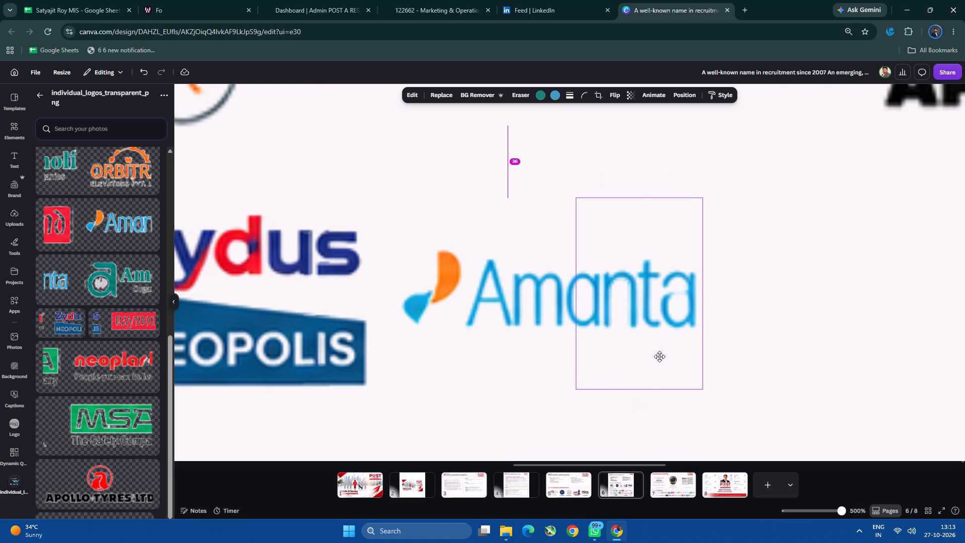
pyautogui.click(777, 360)
# Add the image with "nta" and the green "a" logo again and place it in the fourth row's empty space.
pyautogui.keyDown('ctrl'); pyautogui.scroll(-6, 703, 349); pyautogui.keyUp('ctrl')
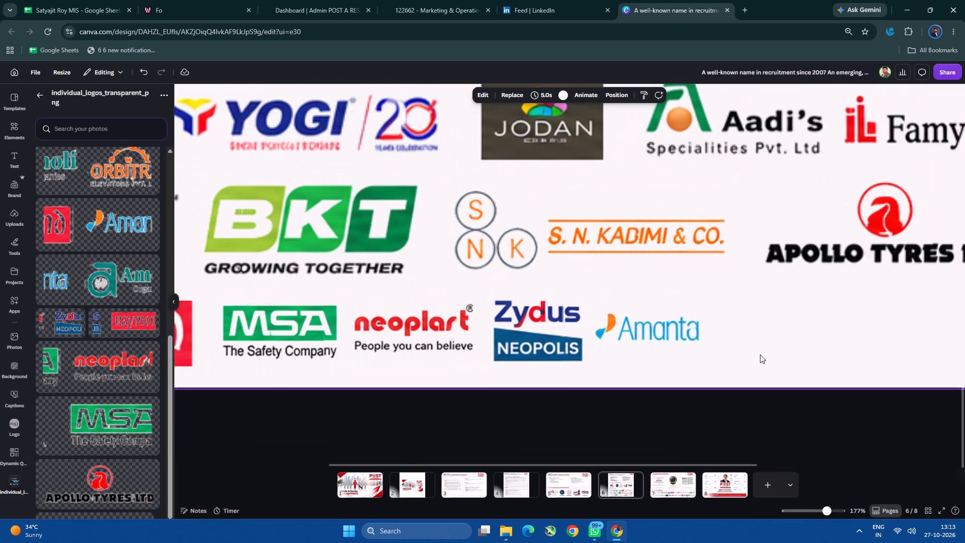
pyautogui.click(768, 358)
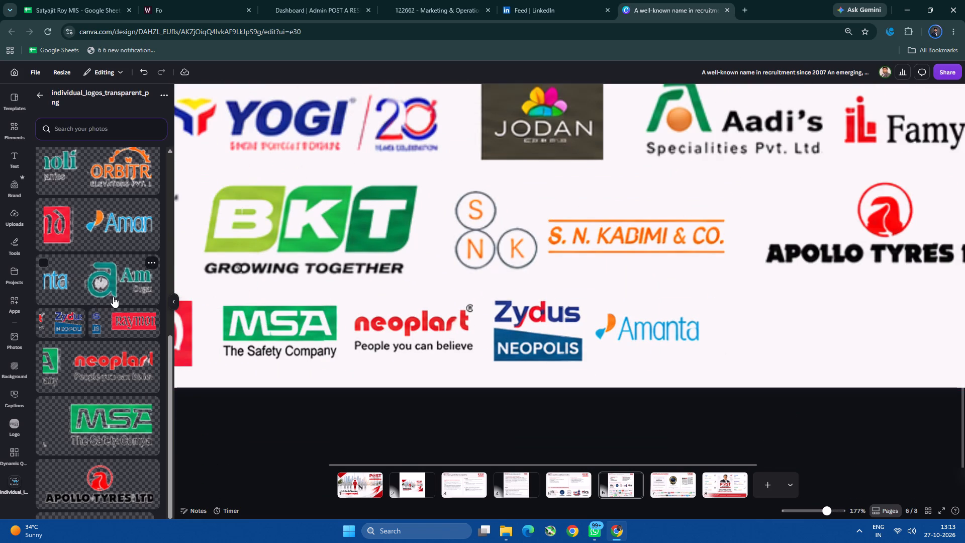
pyautogui.click(115, 288)
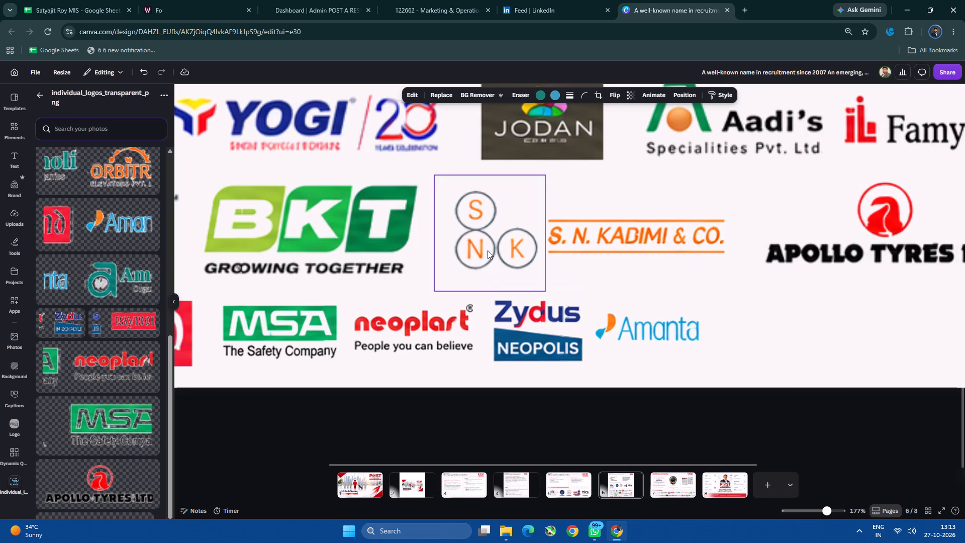
pyautogui.scroll(9, 542, 238)
pyautogui.scroll(-1, 547, 271)
pyautogui.scroll(3, 547, 271)
pyautogui.moveTo(571, 210); pyautogui.dragTo(610, 302)
pyautogui.scroll(-6, 606, 287)
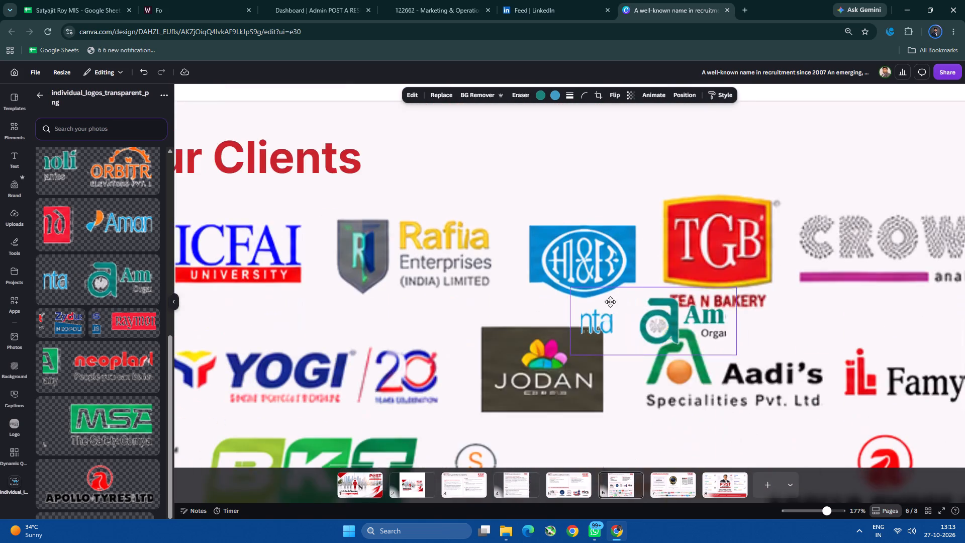
pyautogui.moveTo(610, 302); pyautogui.dragTo(759, 311)
pyautogui.scroll(-3, 610, 322)
pyautogui.scroll(-2, 705, 400)
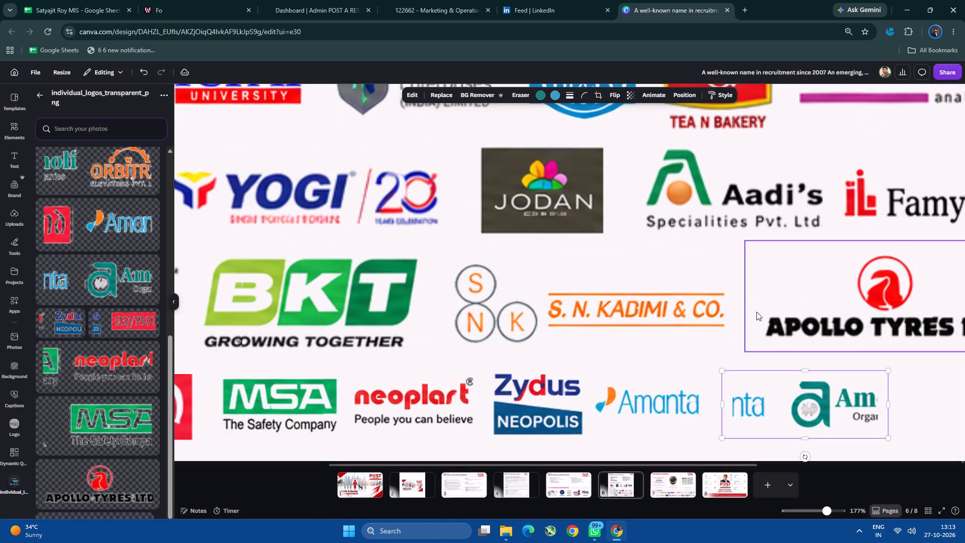
# Crop the blue "nta" off the added image and place the remaining green "a Am" logo part beside Amanta.
pyautogui.moveTo(723, 403); pyautogui.dragTo(791, 401)
pyautogui.moveTo(831, 411); pyautogui.dragTo(783, 406)
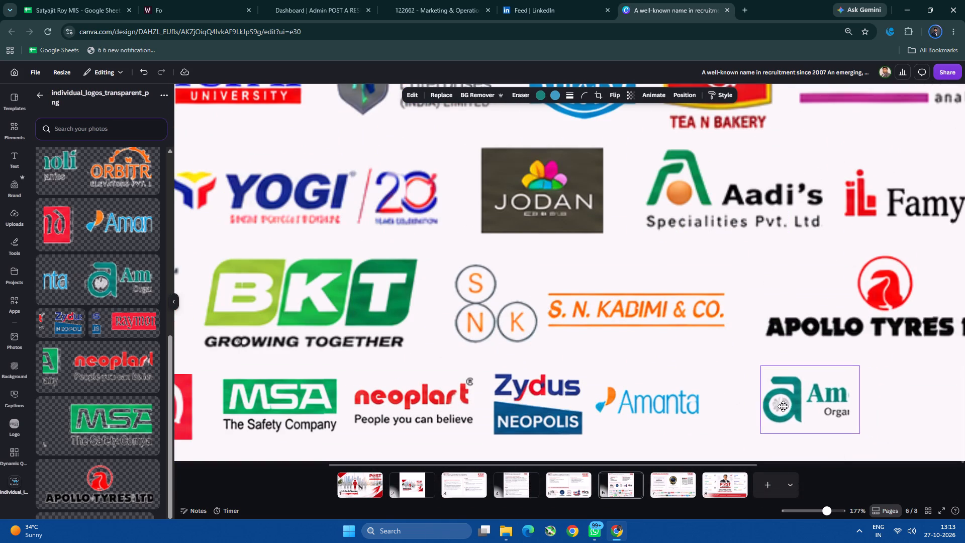
pyautogui.moveTo(783, 406); pyautogui.dragTo(756, 408)
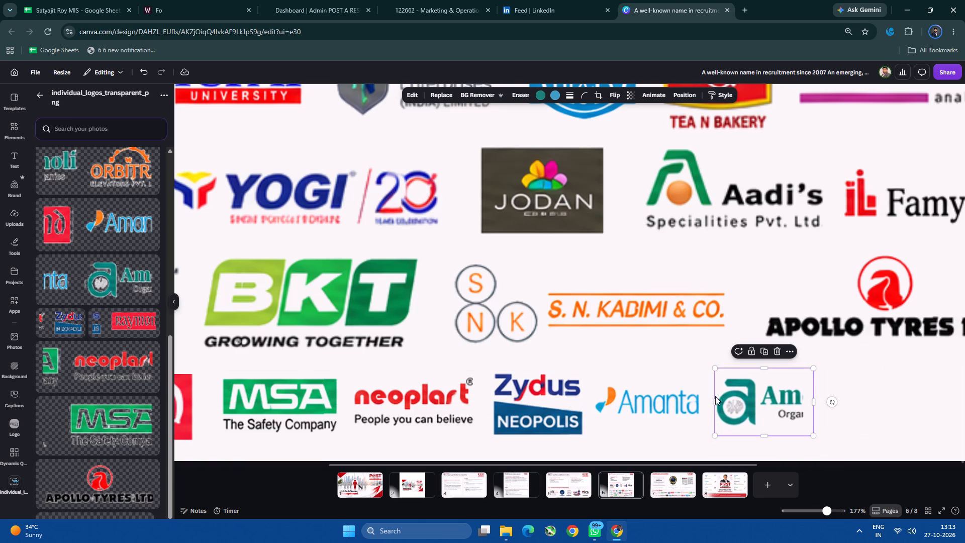
# Add the image with the green "noli" fragment and the orange Orbitr logo, and move it down toward the fourth row.
pyautogui.click(61, 171)
pyautogui.scroll(6, 641, 267)
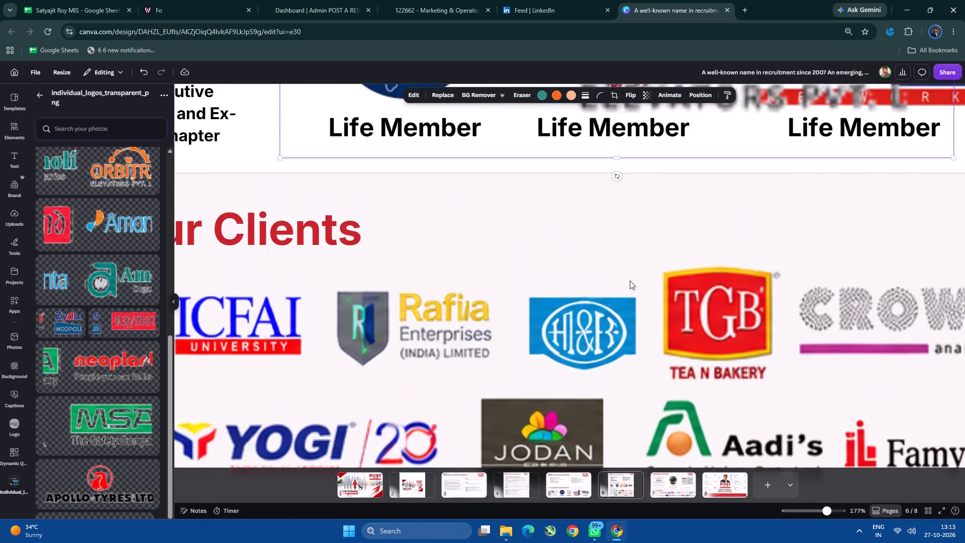
pyautogui.scroll(3, 630, 281)
pyautogui.moveTo(429, 190); pyautogui.dragTo(600, 348)
pyautogui.scroll(-6, 514, 276)
pyautogui.scroll(-6, 643, 373)
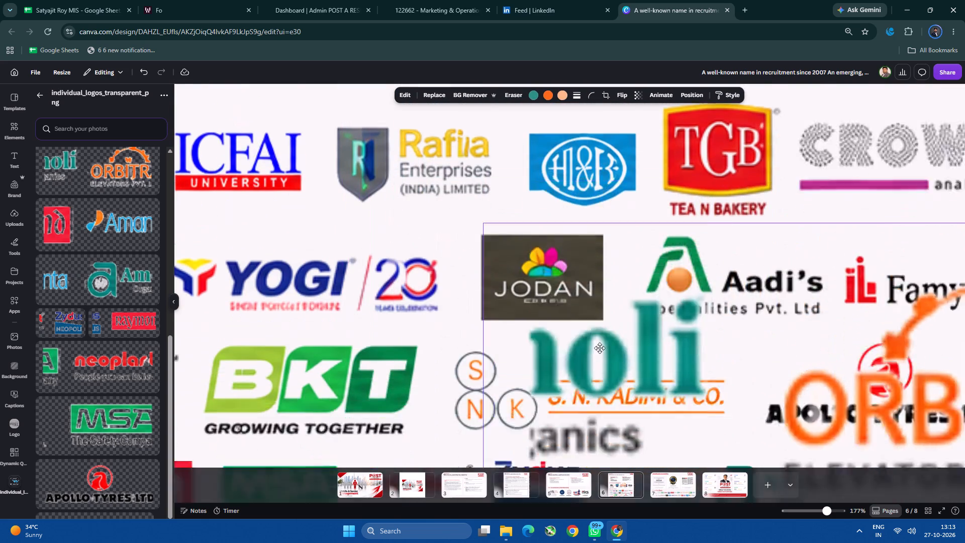
pyautogui.moveTo(600, 348); pyautogui.dragTo(605, 355)
pyautogui.scroll(-3, 459, 286)
# Shrink the added "noli" and Orbitr image to logo size and place it beside the partial Amoli logo.
pyautogui.moveTo(456, 212); pyautogui.dragTo(574, 276)
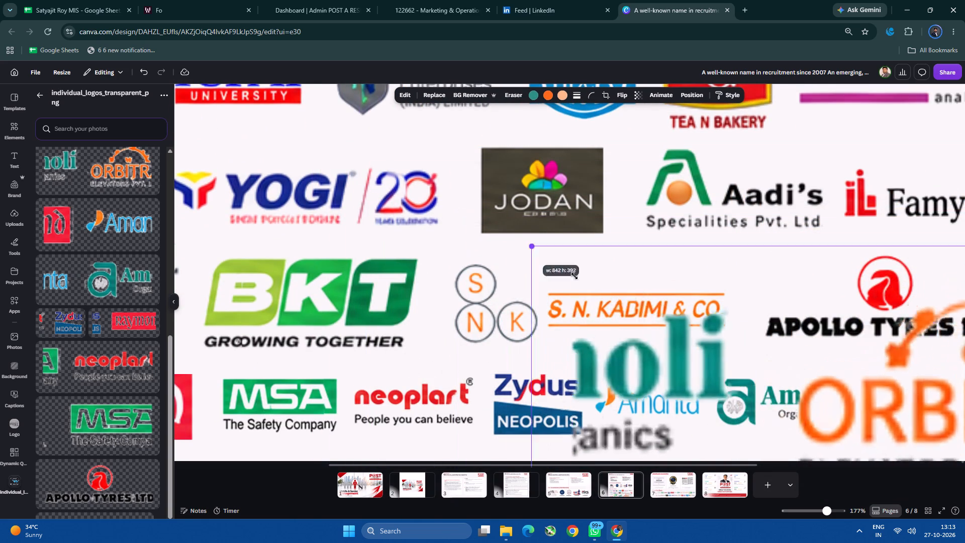
pyautogui.moveTo(574, 276); pyautogui.dragTo(893, 384)
pyautogui.moveTo(912, 437); pyautogui.dragTo(814, 370)
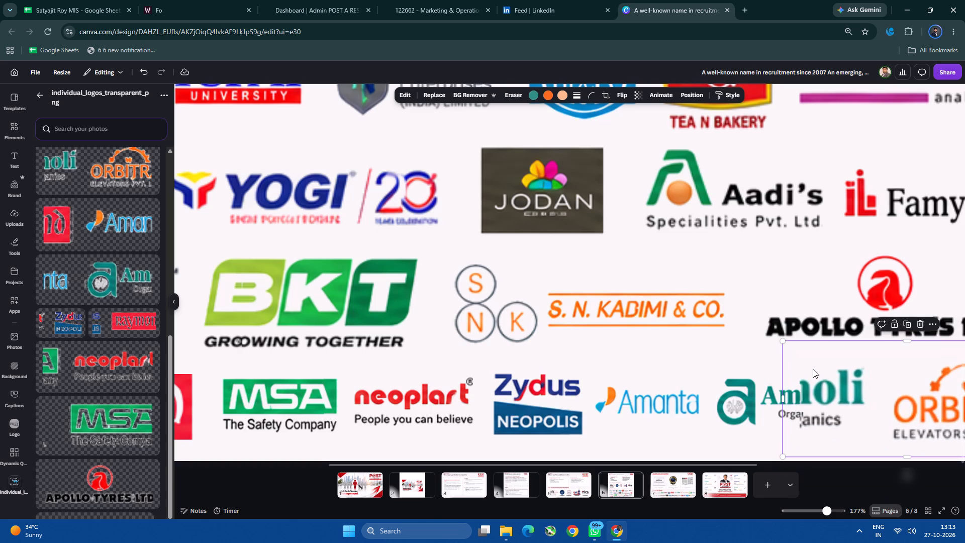
pyautogui.moveTo(783, 344); pyautogui.dragTo(781, 404)
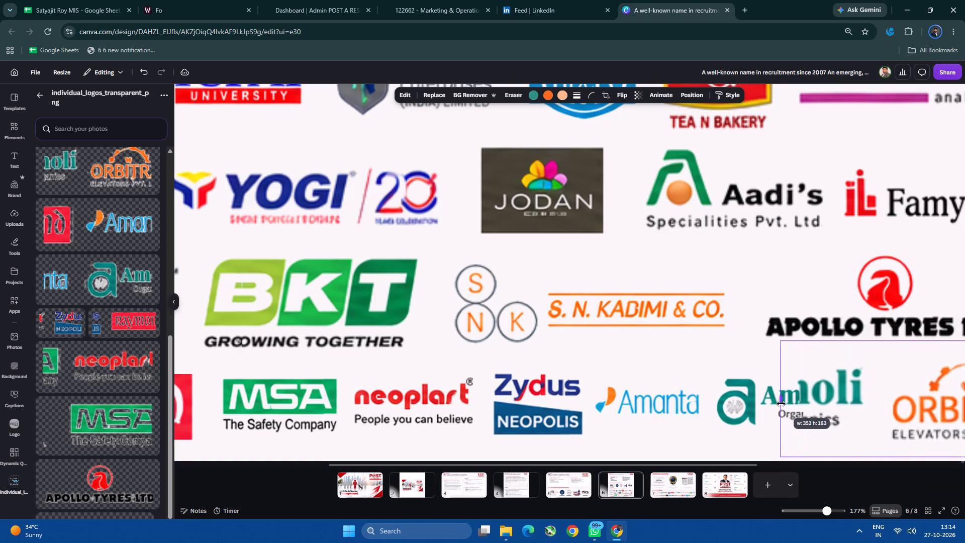
pyautogui.moveTo(781, 404); pyautogui.dragTo(779, 404)
pyautogui.moveTo(782, 341); pyautogui.dragTo(894, 408)
pyautogui.moveTo(928, 431); pyautogui.dragTo(846, 397)
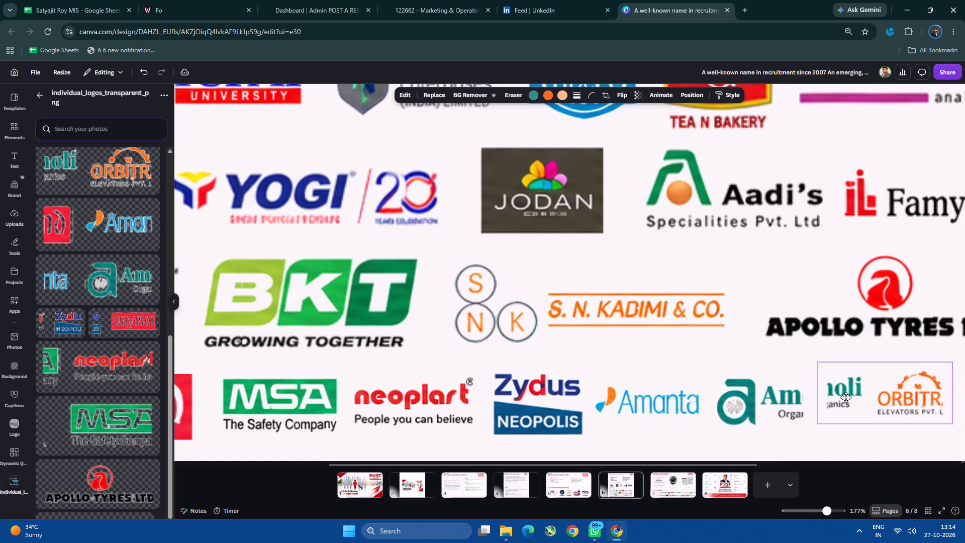
pyautogui.moveTo(846, 397); pyautogui.dragTo(842, 405)
# Crop the Orbitr logo off the added image and move the remaining "noli" fragment onto the end of the partial Amoli logo.
pyautogui.moveTo(947, 398); pyautogui.dragTo(864, 408)
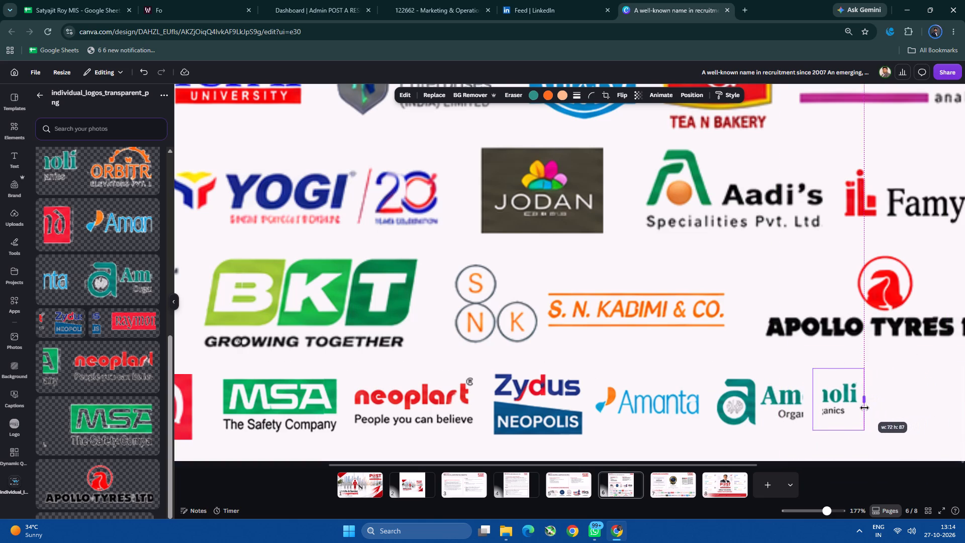
pyautogui.moveTo(864, 408); pyautogui.dragTo(862, 408)
pyautogui.keyDown('ctrl'); pyautogui.scroll(6, 836, 422); pyautogui.keyUp('ctrl')
pyautogui.moveTo(836, 376); pyautogui.dragTo(784, 385)
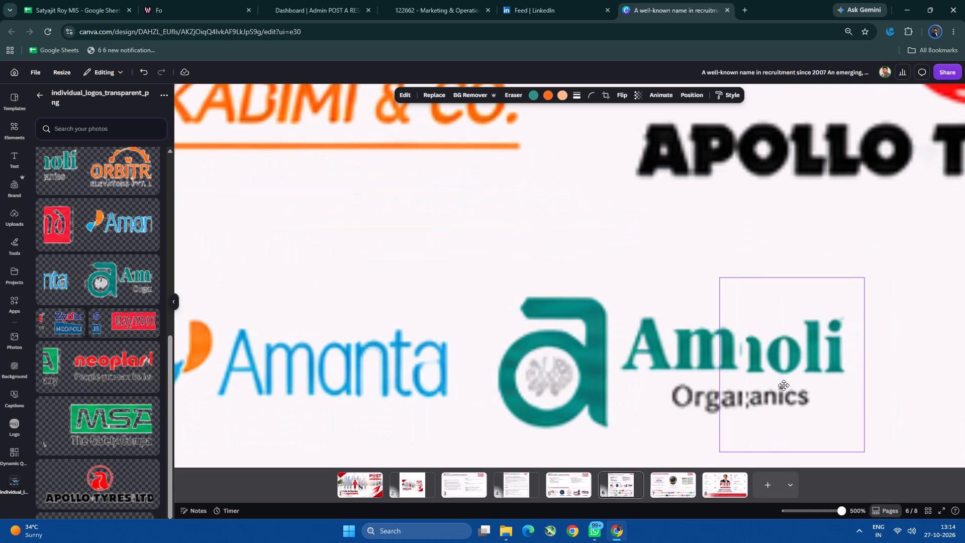
pyautogui.moveTo(784, 385); pyautogui.dragTo(775, 387)
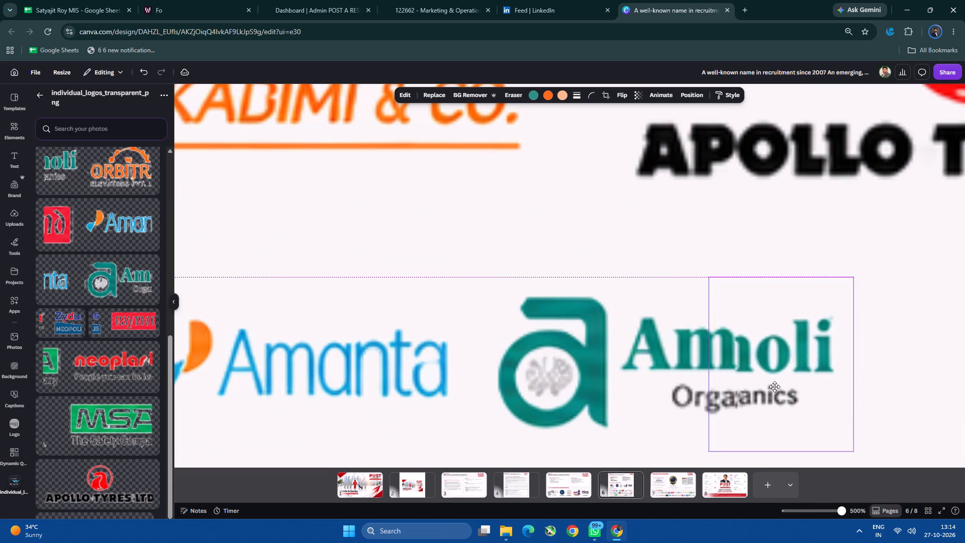
pyautogui.moveTo(775, 387); pyautogui.dragTo(782, 384)
# Trim the fragment's overlapping front edge down to "oli" and "nics", and join it to the logo to read "Amoli Organics".
pyautogui.moveTo(714, 364); pyautogui.dragTo(718, 364)
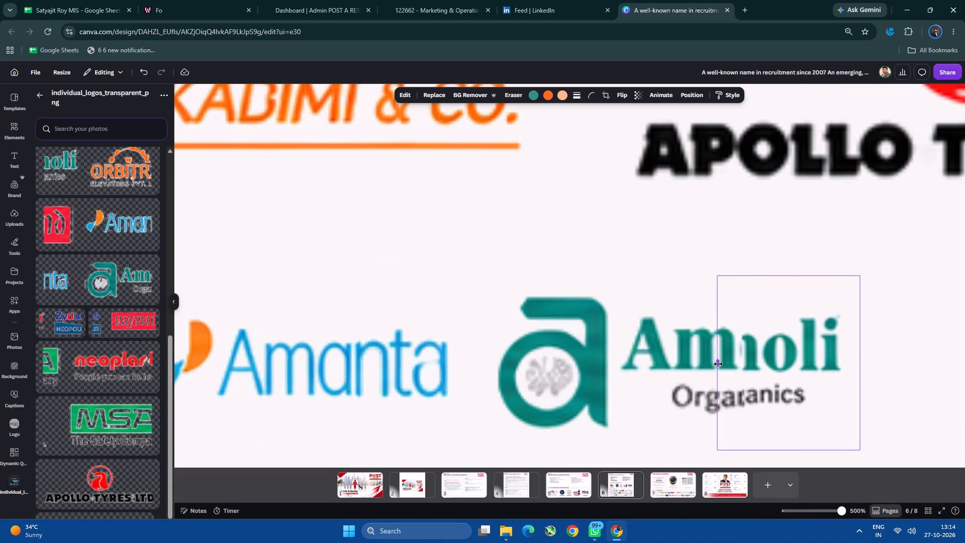
pyautogui.moveTo(718, 364); pyautogui.dragTo(744, 366)
pyautogui.moveTo(790, 398); pyautogui.dragTo(787, 398)
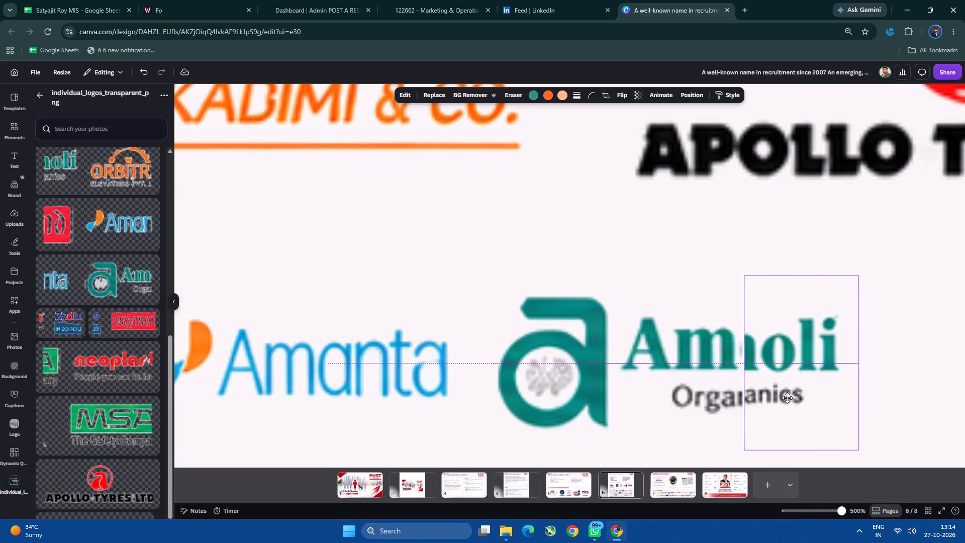
pyautogui.moveTo(787, 398); pyautogui.dragTo(778, 401)
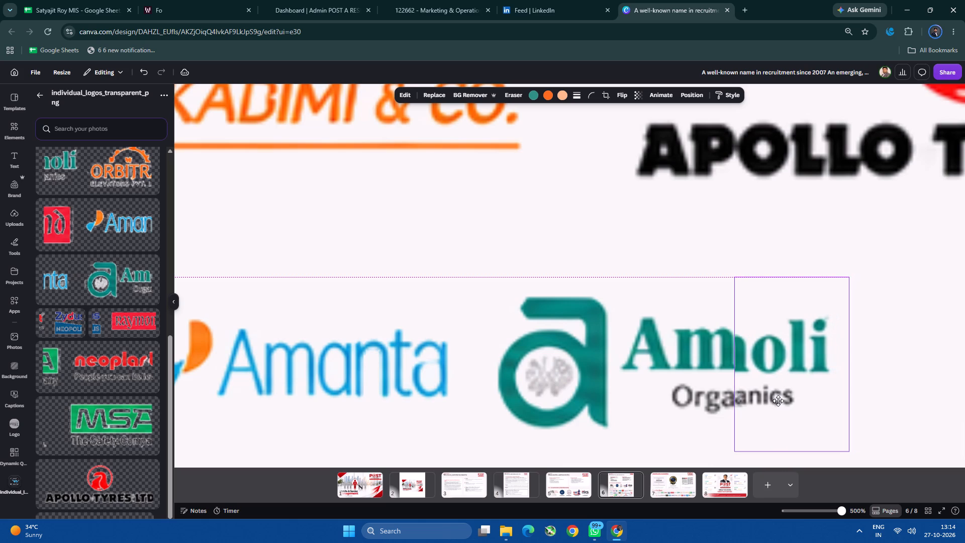
pyautogui.moveTo(778, 401); pyautogui.dragTo(783, 401)
pyautogui.moveTo(739, 368); pyautogui.dragTo(746, 370)
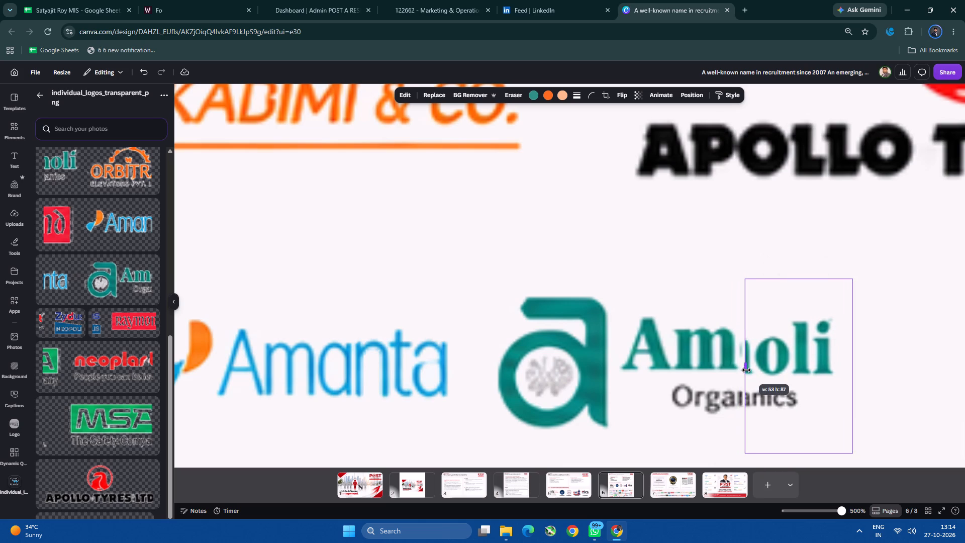
pyautogui.moveTo(746, 370); pyautogui.dragTo(755, 373)
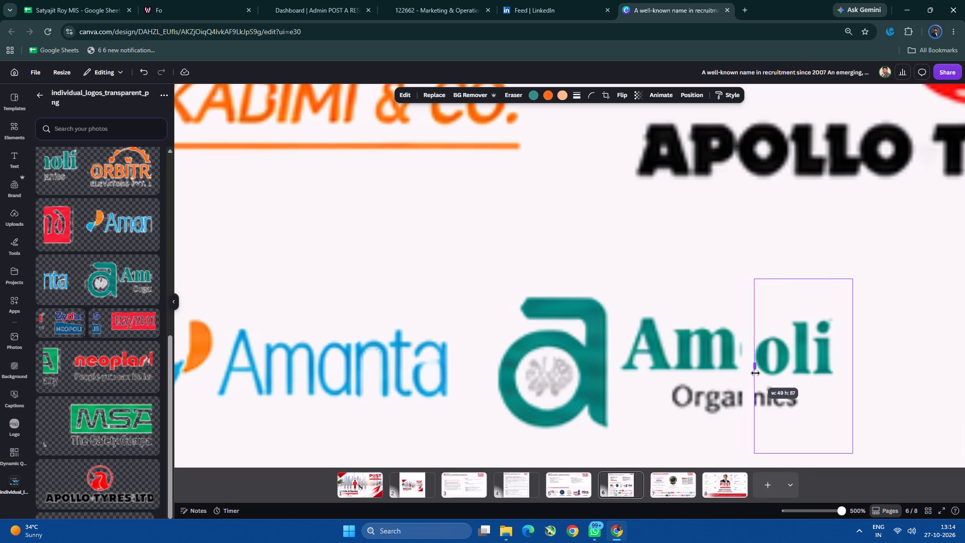
pyautogui.moveTo(755, 373); pyautogui.dragTo(756, 374)
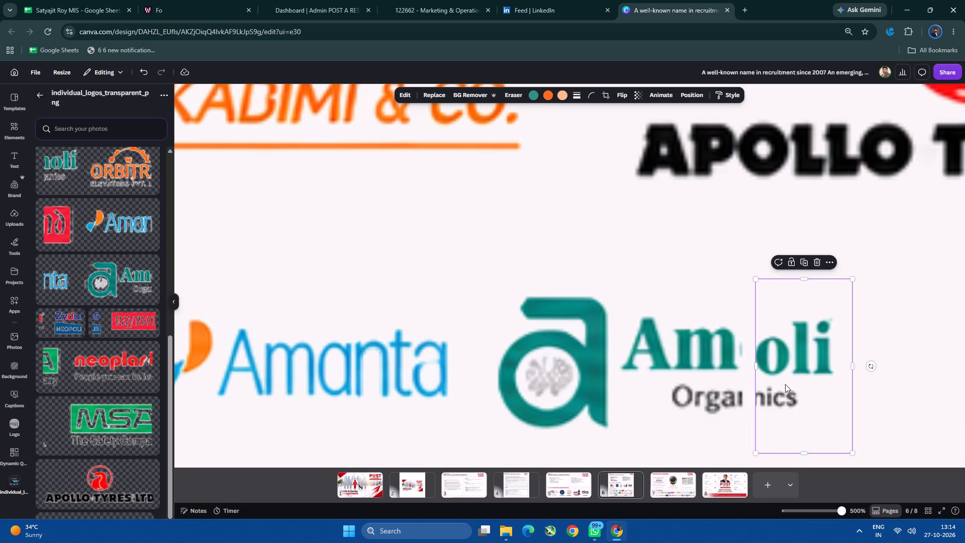
pyautogui.moveTo(785, 384); pyautogui.dragTo(769, 385)
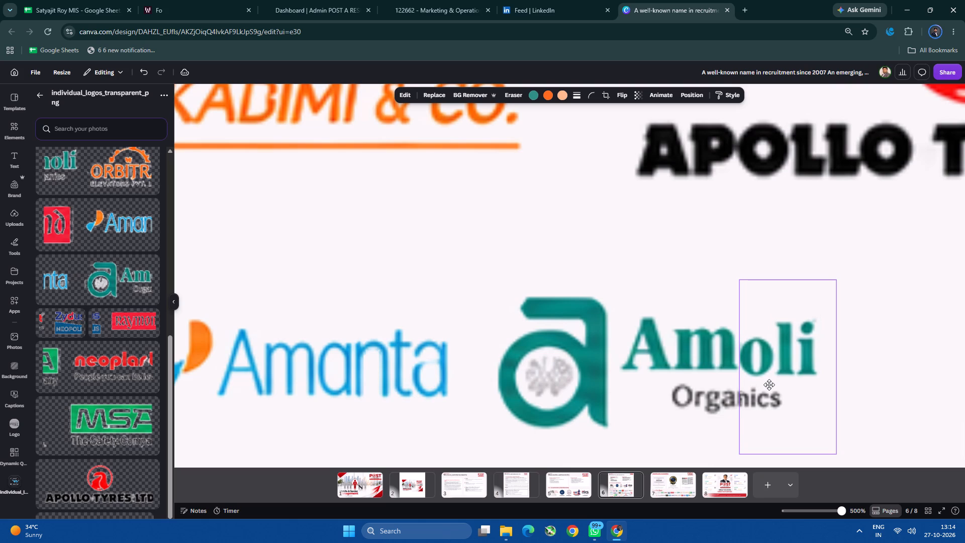
pyautogui.moveTo(769, 385); pyautogui.dragTo(769, 384)
# Fine-tune the size and position of the "oli"/"nics" fragment so it lines up with the rest of the Amoli Organics logo.
pyautogui.moveTo(739, 278); pyautogui.dragTo(739, 277)
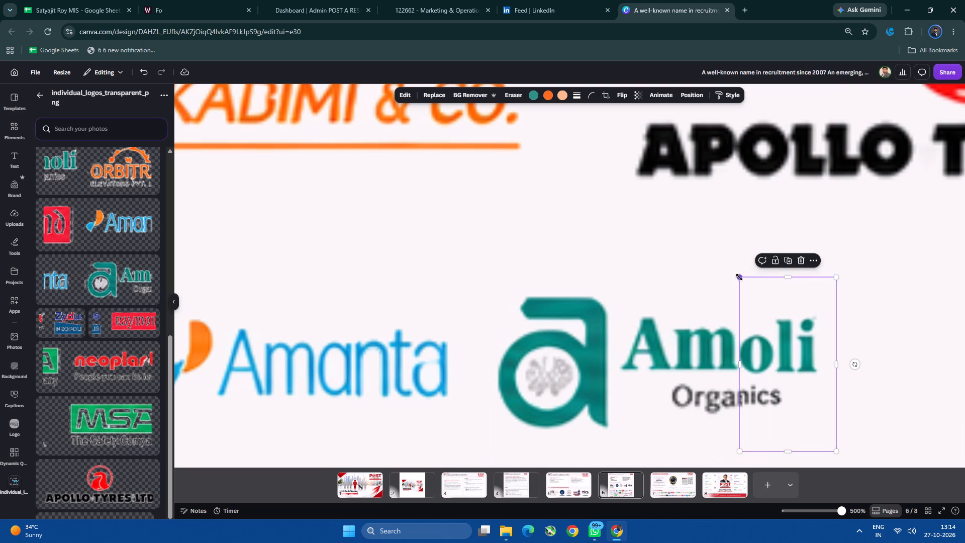
pyautogui.moveTo(739, 277); pyautogui.dragTo(739, 283)
pyautogui.click(754, 398)
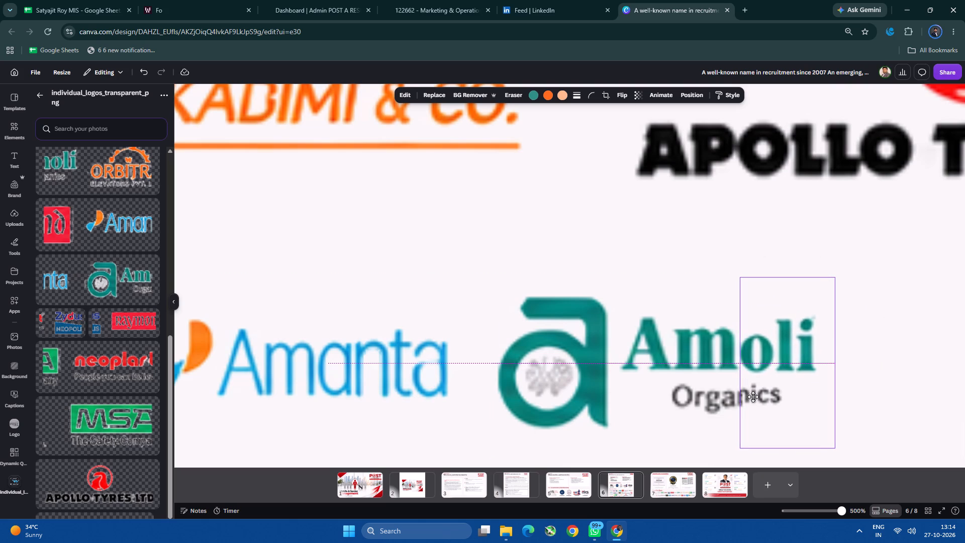
pyautogui.moveTo(835, 449); pyautogui.dragTo(836, 449)
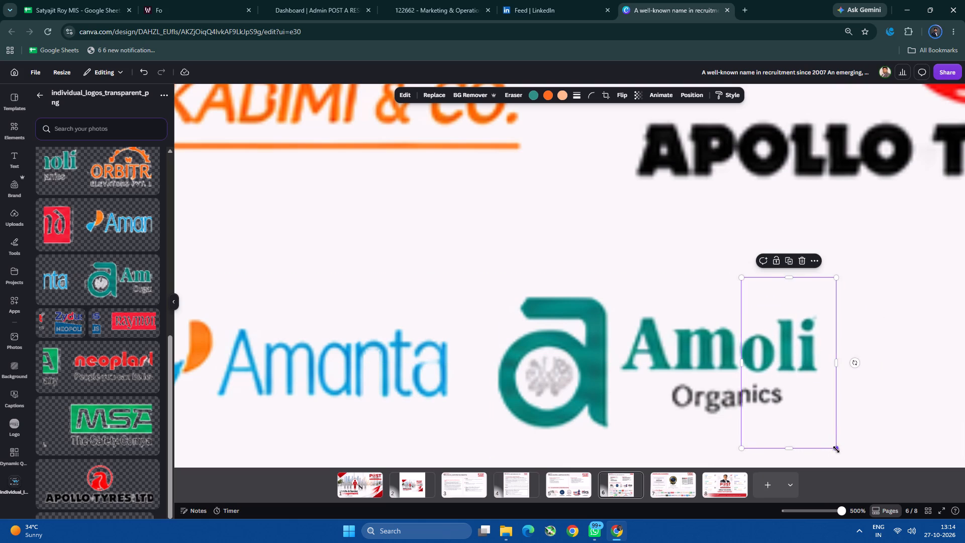
pyautogui.moveTo(836, 449); pyautogui.dragTo(840, 454)
pyautogui.click(840, 454)
pyautogui.click(876, 427)
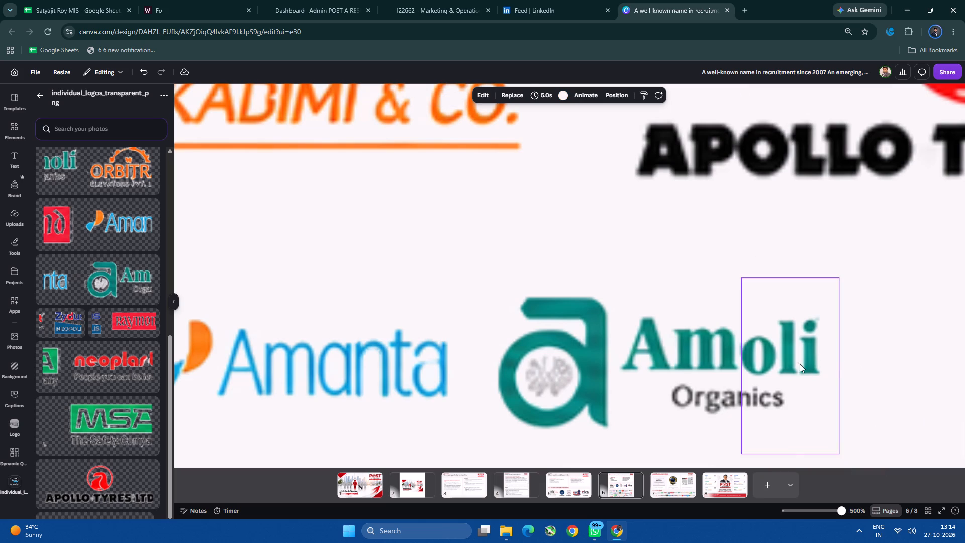
pyautogui.click(806, 363)
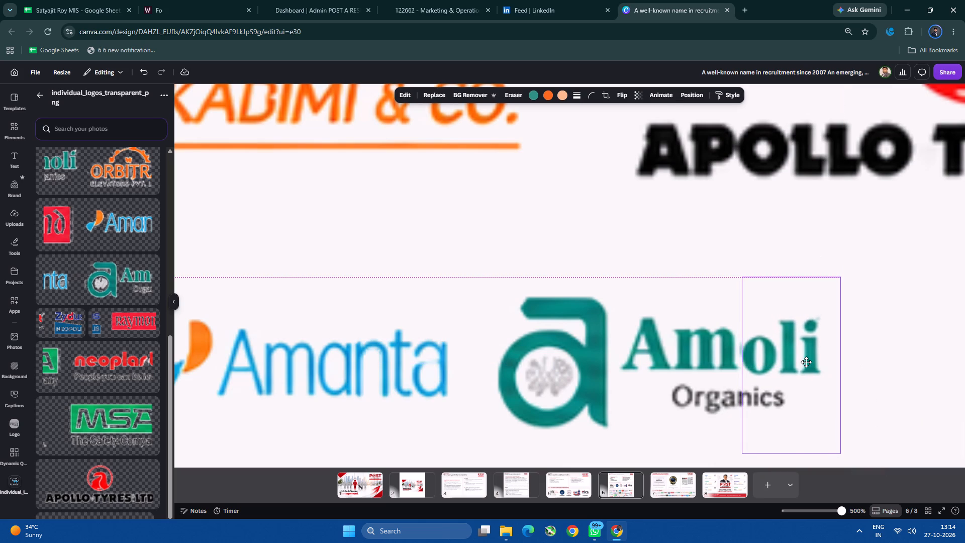
pyautogui.moveTo(743, 275); pyautogui.dragTo(736, 268)
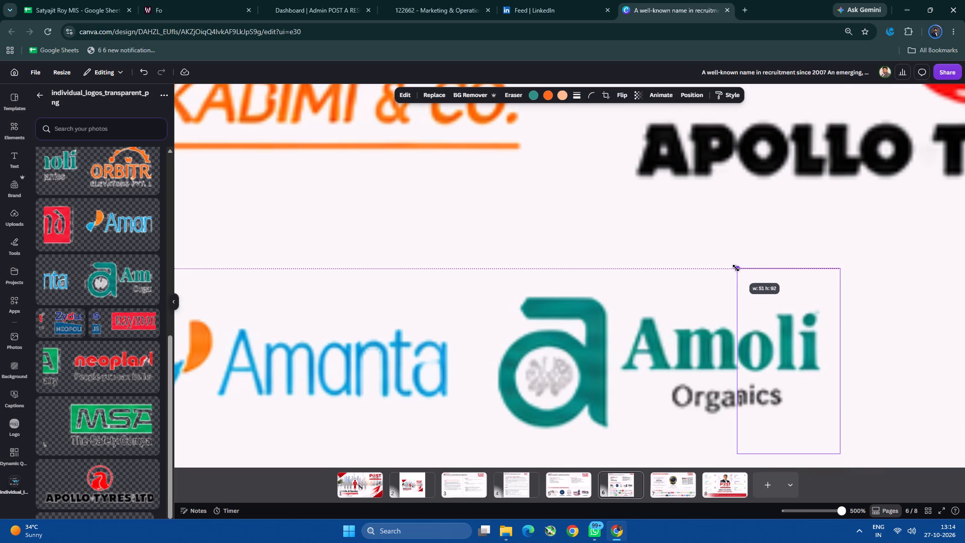
pyautogui.moveTo(736, 268); pyautogui.dragTo(739, 268)
pyautogui.click(760, 337)
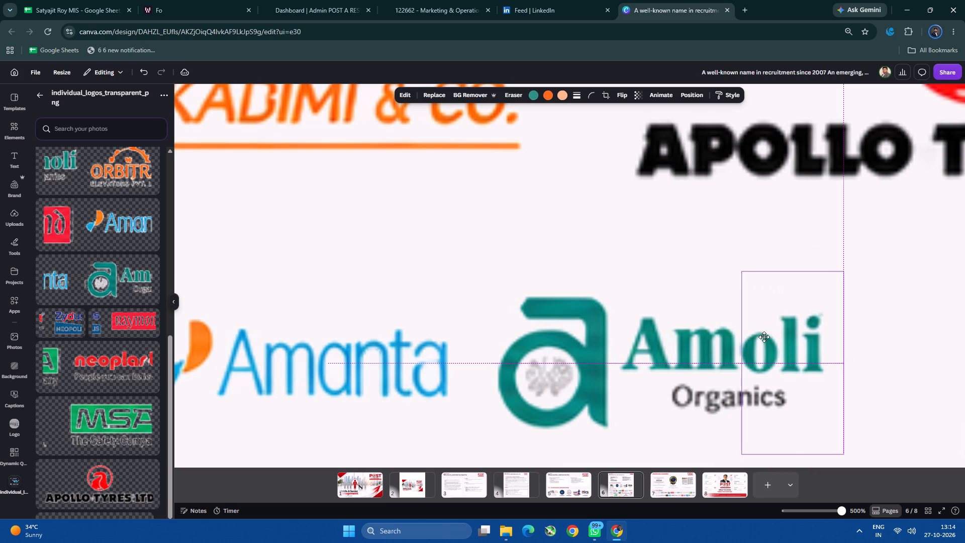
pyautogui.click(915, 364)
# Check the client logos placed on page 6 against the uploaded logo images to look for any still missing.
pyautogui.keyDown('ctrl'); pyautogui.scroll(-4, 793, 377); pyautogui.keyUp('ctrl')
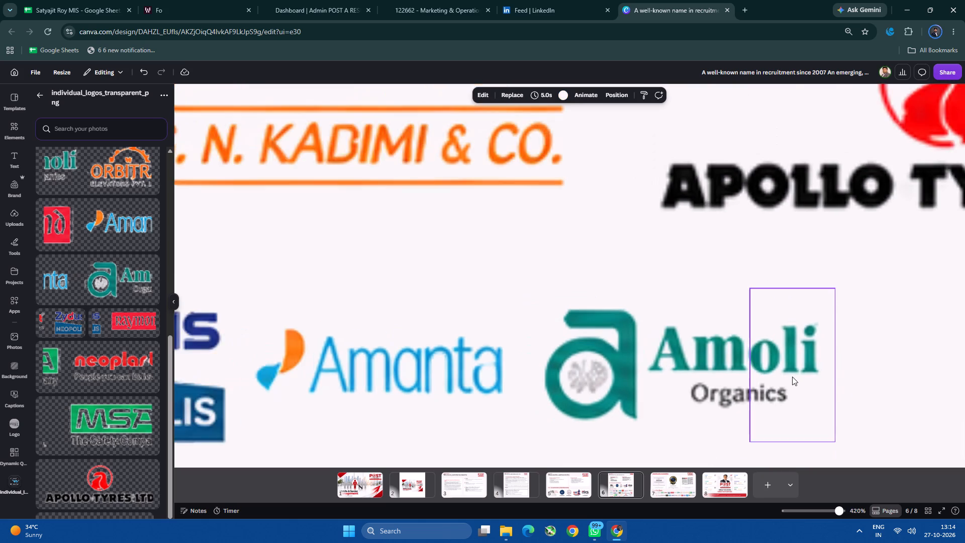
pyautogui.keyDown('ctrl'); pyautogui.scroll(-5, 792, 377); pyautogui.keyUp('ctrl')
pyautogui.click(813, 395)
pyautogui.scroll(-2, 794, 402)
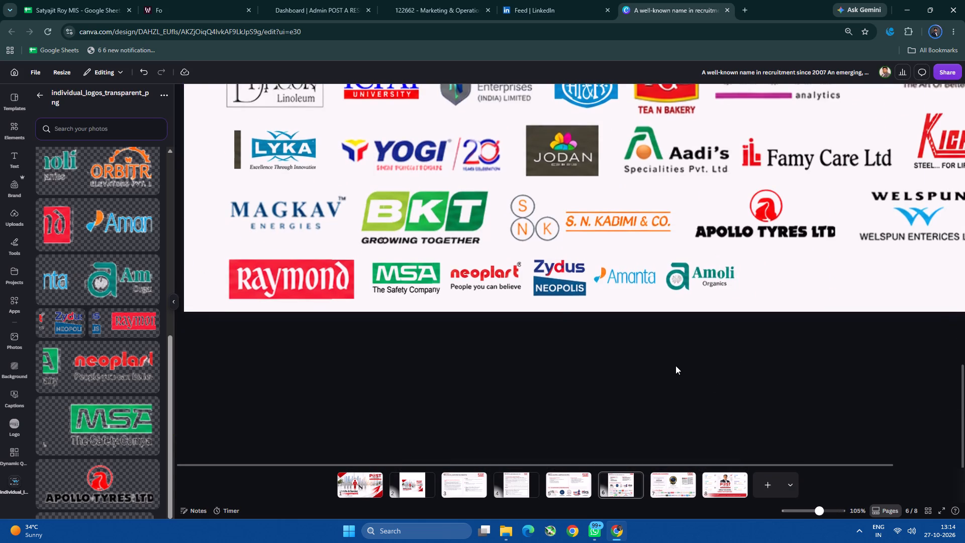
pyautogui.keyDown('ctrl'); pyautogui.scroll(-2, 675, 366); pyautogui.keyUp('ctrl')
pyautogui.scroll(-1, 686, 382)
pyautogui.scroll(3, 682, 367)
pyautogui.scroll(-2, 687, 364)
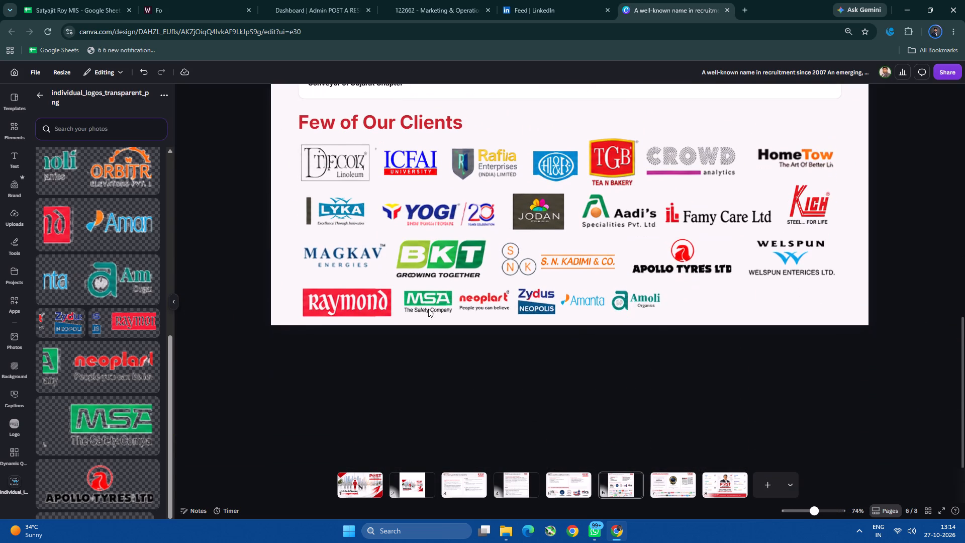
pyautogui.scroll(4, 109, 233)
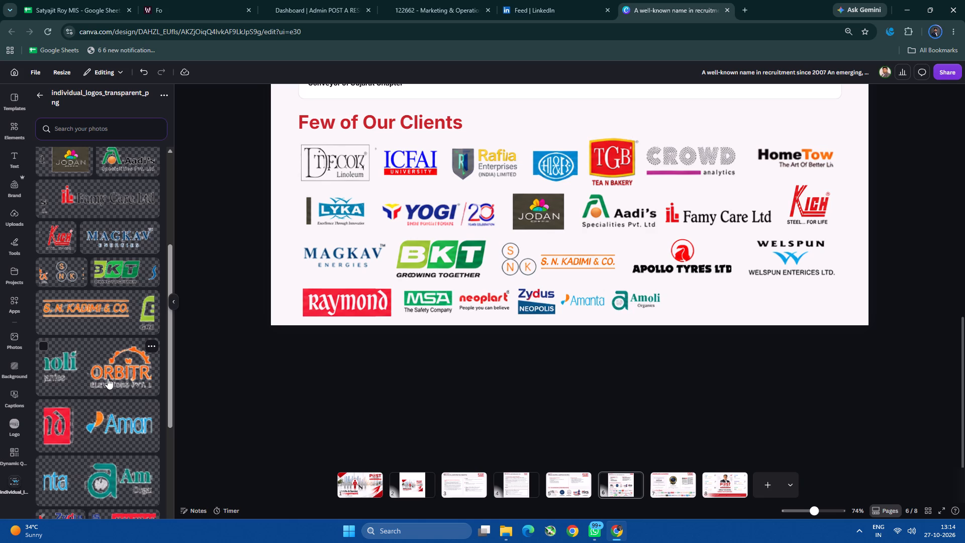
pyautogui.scroll(3, 106, 364)
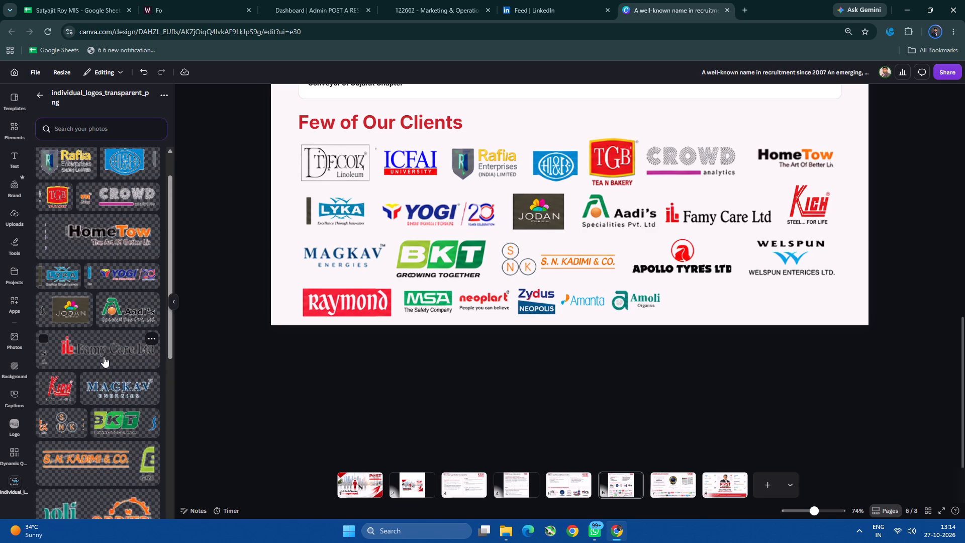
pyautogui.scroll(3, 101, 354)
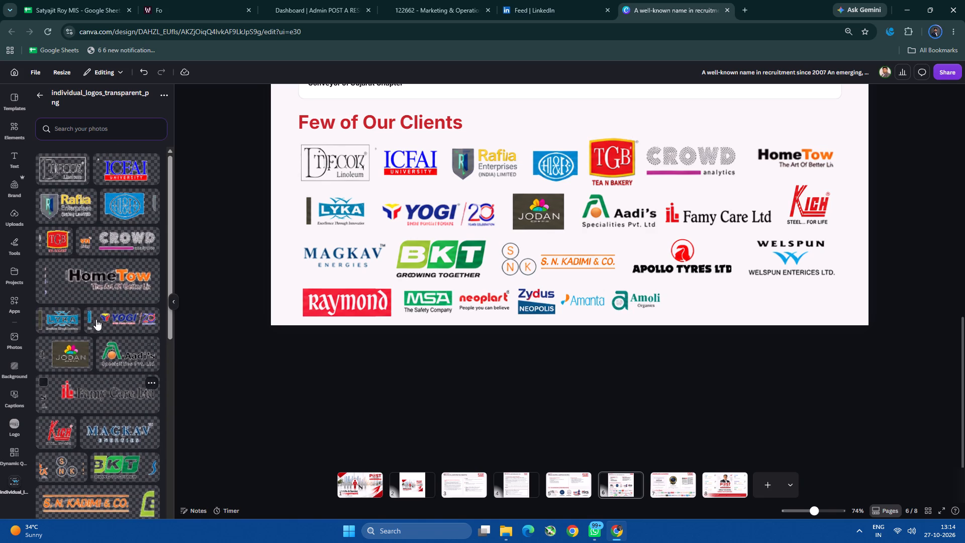
pyautogui.scroll(4, 90, 239)
pyautogui.scroll(-4, 120, 395)
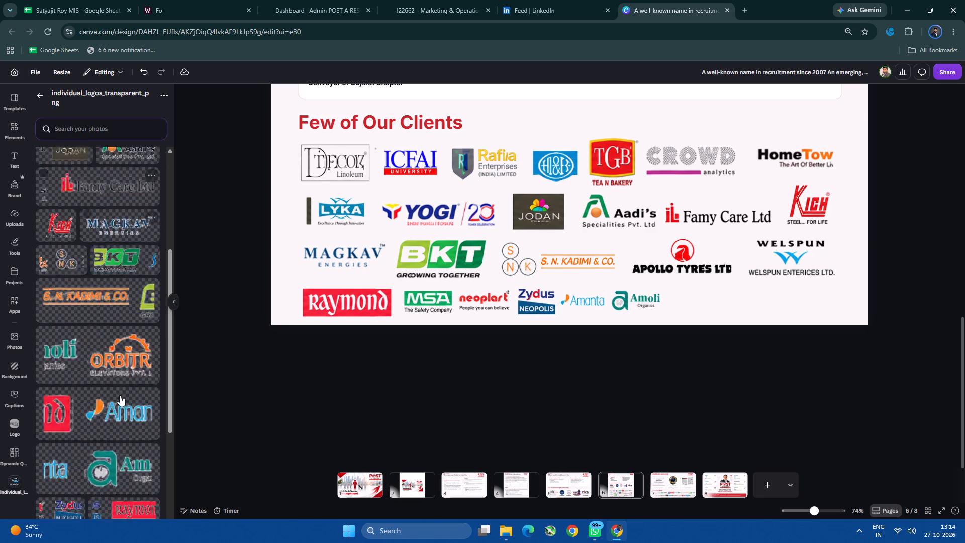
pyautogui.scroll(-13, 120, 395)
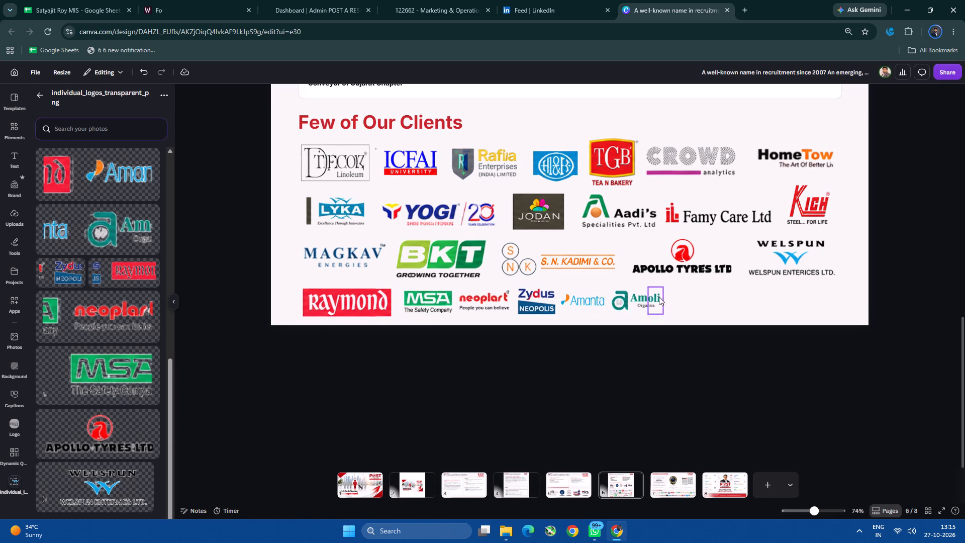
# Select the fourth-row logos from MSA through Amoli Organics together and enlarge them to about 993 × 136 px.
pyautogui.moveTo(710, 304); pyautogui.dragTo(406, 291)
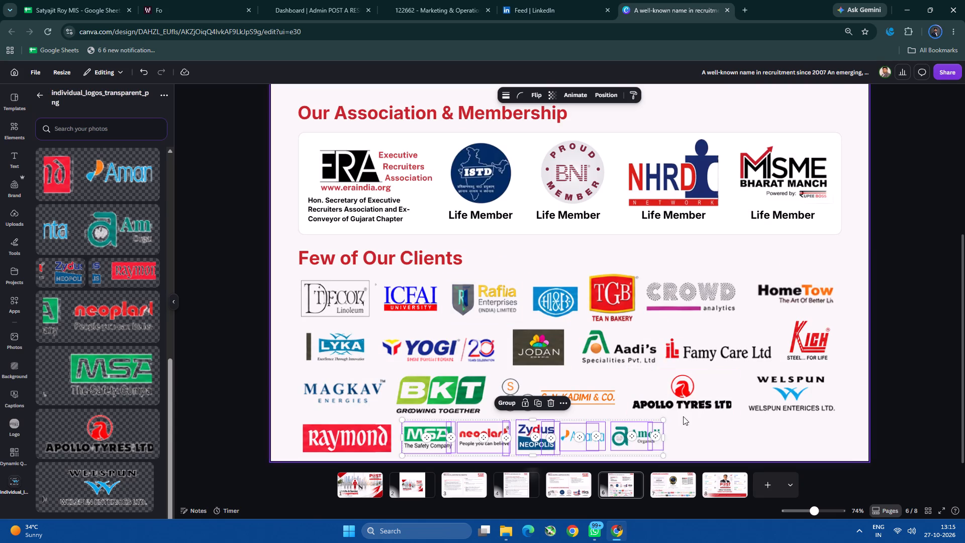
pyautogui.scroll(-5, 678, 426)
pyautogui.scroll(-4, 687, 314)
pyautogui.moveTo(664, 458); pyautogui.dragTo(701, 459)
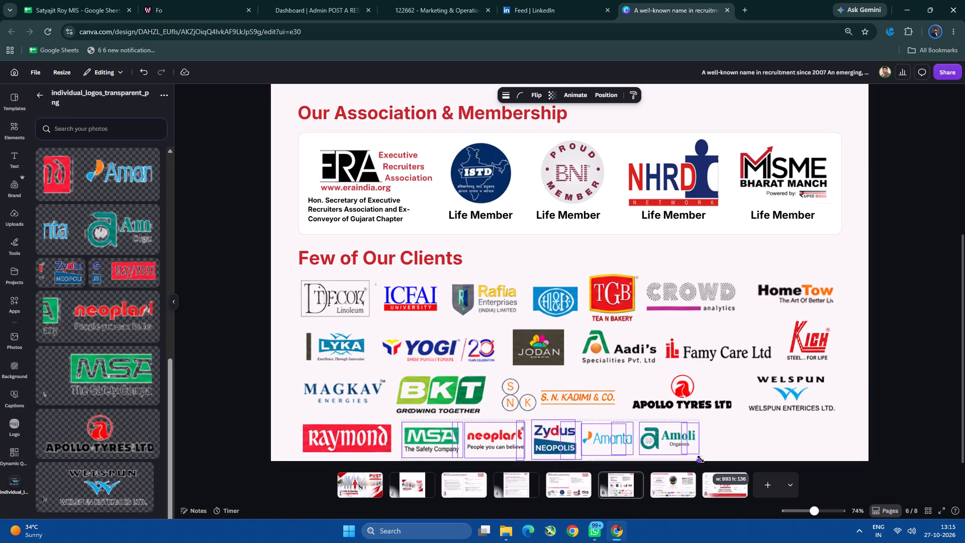
pyautogui.moveTo(701, 459); pyautogui.dragTo(701, 458)
pyautogui.click(749, 433)
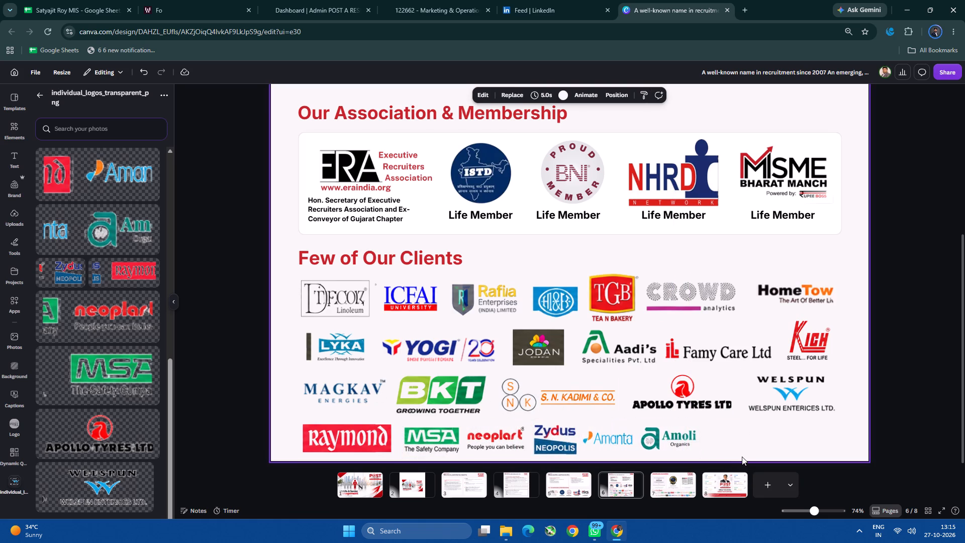
# Enlarge the Welspun logo at the end of the third row and shift it slightly to fit the space.
pyautogui.scroll(-2, 742, 457)
pyautogui.click(779, 410)
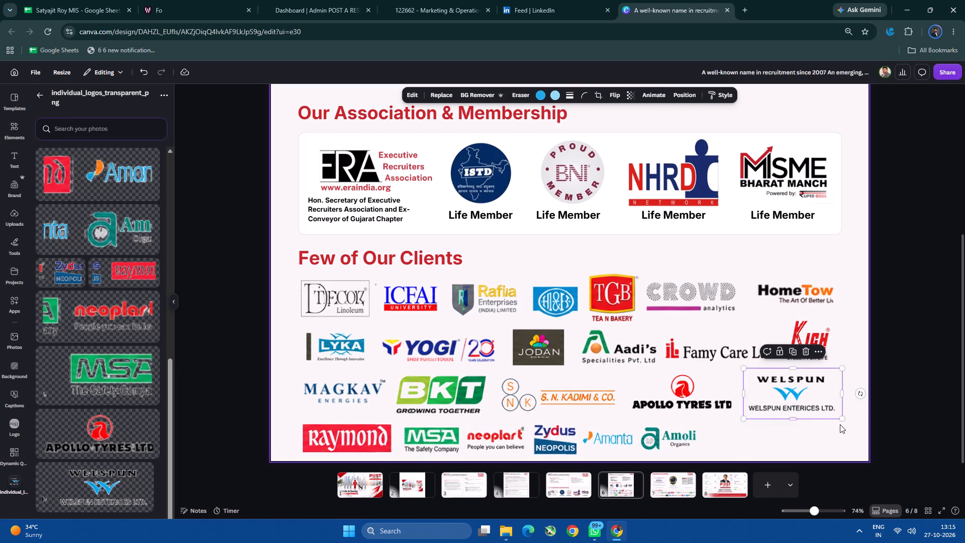
pyautogui.moveTo(843, 421); pyautogui.dragTo(856, 447)
pyautogui.moveTo(815, 415); pyautogui.dragTo(808, 425)
pyautogui.click(887, 440)
# Review page 6's overall layout, and look through pages 7, 8, 4, 3 and 2 to compare the original and square versions.
pyautogui.scroll(-3, 444, 293)
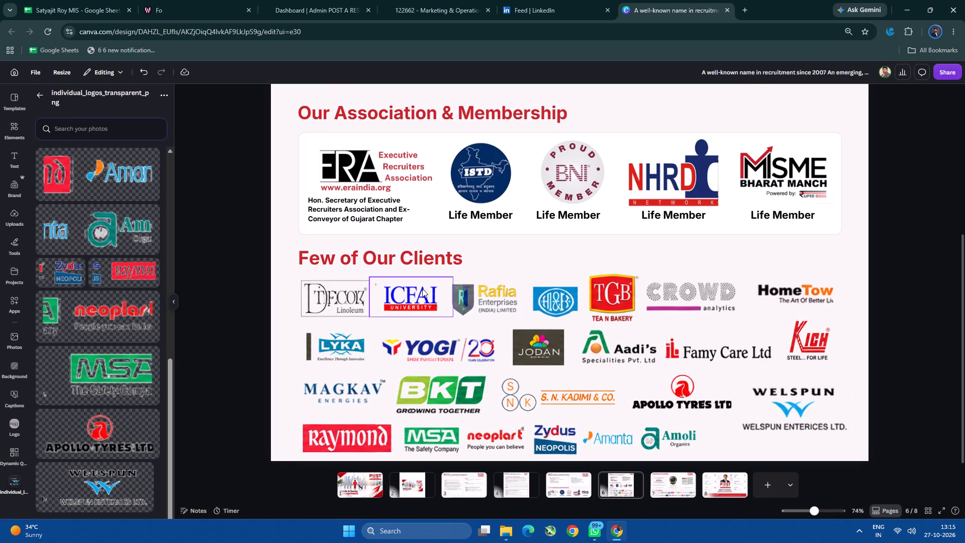
pyautogui.scroll(9, 419, 289)
pyautogui.keyDown('ctrl'); pyautogui.scroll(-3, 443, 309); pyautogui.keyUp('ctrl')
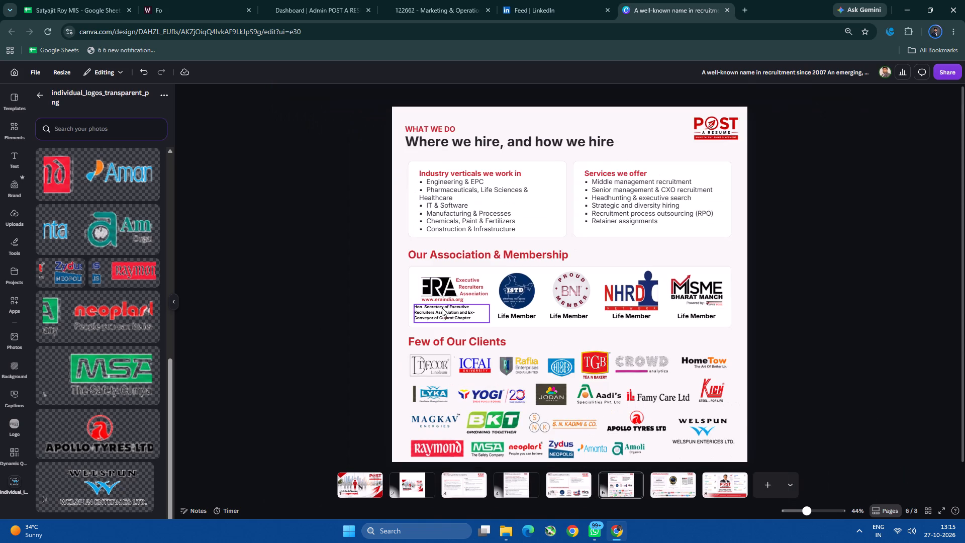
pyautogui.scroll(-3, 628, 304)
pyautogui.scroll(3, 628, 304)
pyautogui.scroll(-2, 628, 304)
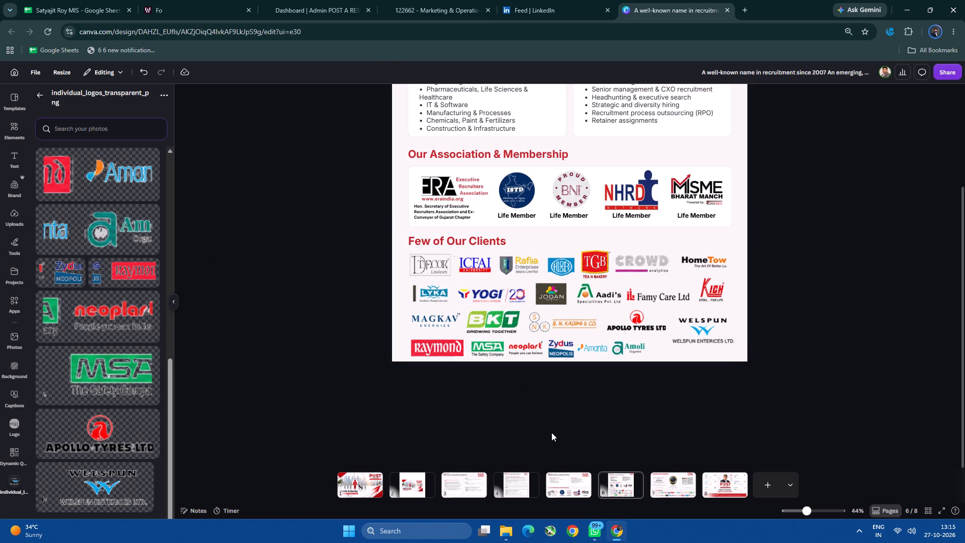
pyautogui.click(669, 480)
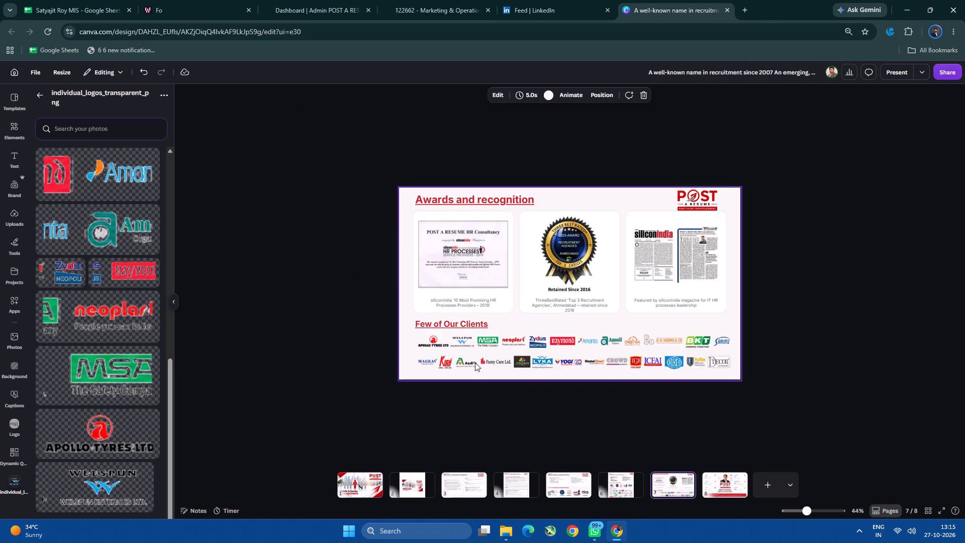
pyautogui.click(692, 370)
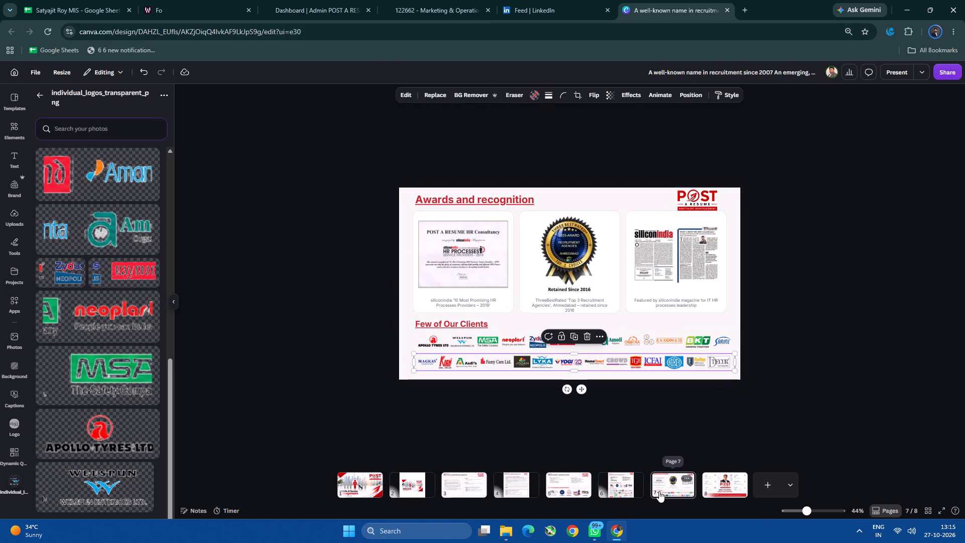
pyautogui.click(674, 481)
pyautogui.click(598, 489)
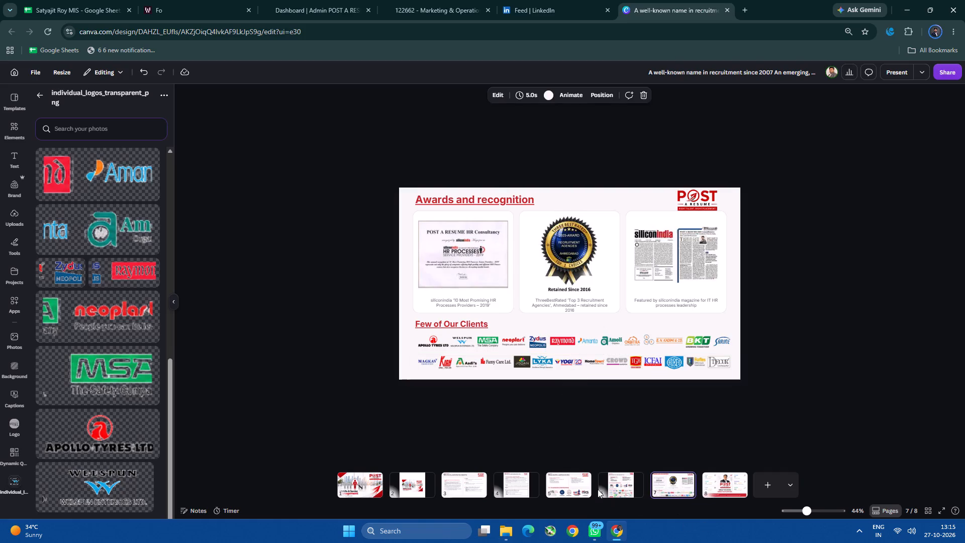
pyautogui.click(613, 484)
pyautogui.click(740, 478)
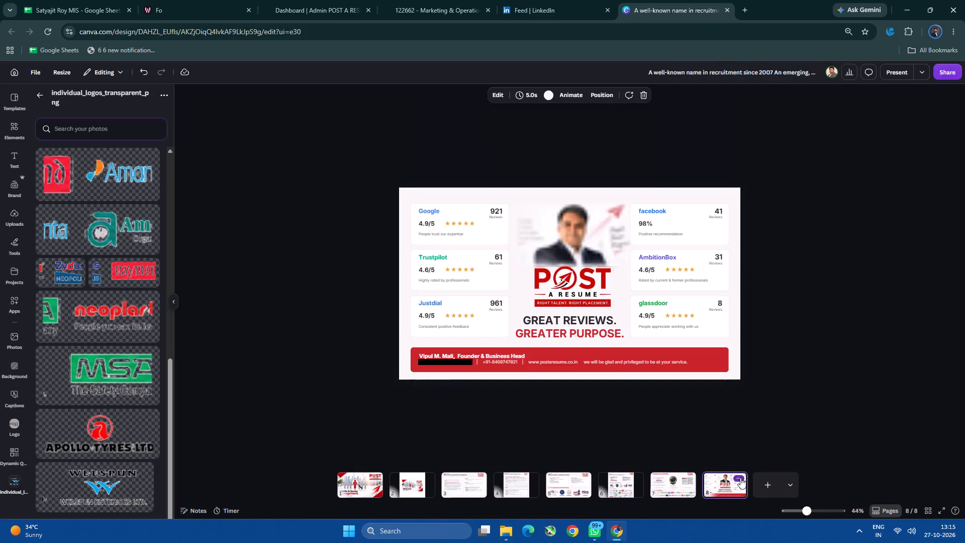
pyautogui.click(740, 477)
pyautogui.click(628, 402)
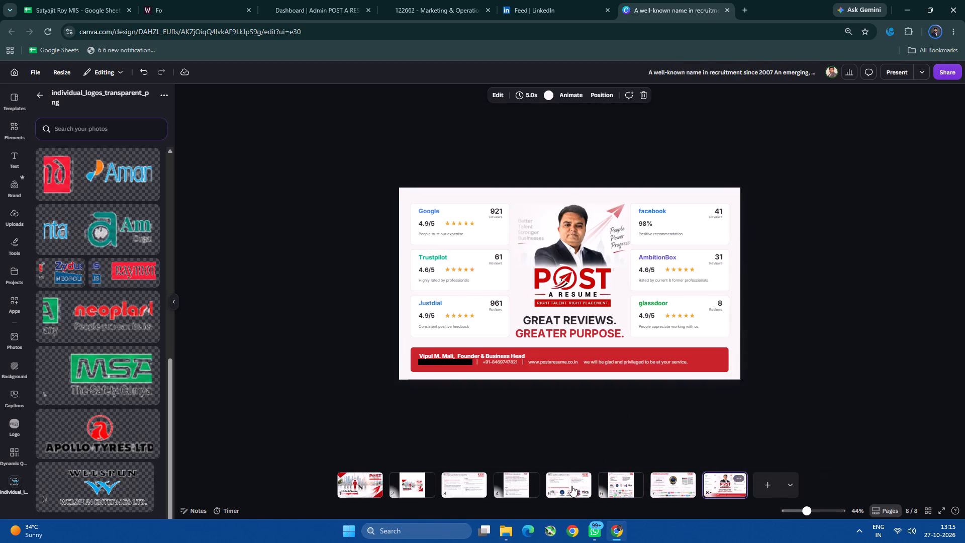
pyautogui.click(514, 491)
pyautogui.click(449, 484)
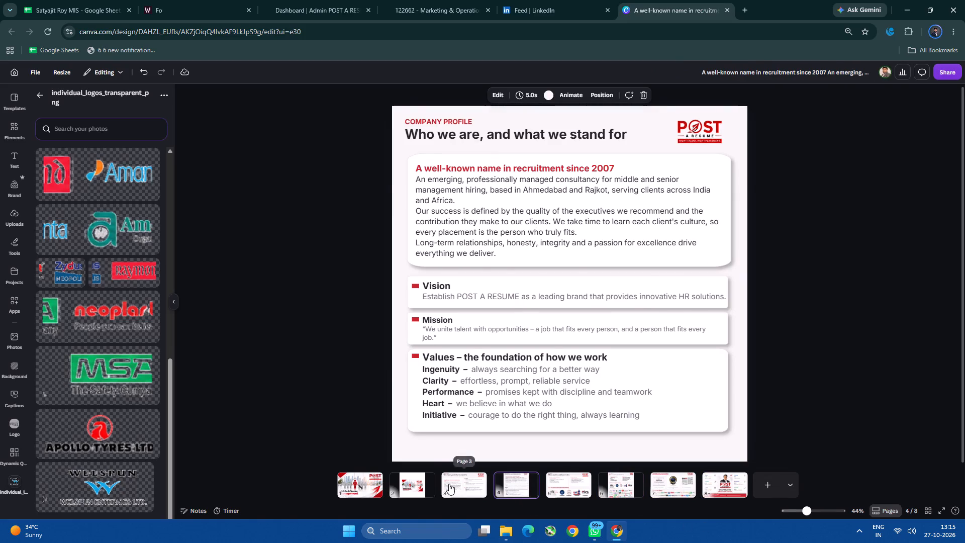
pyautogui.click(405, 485)
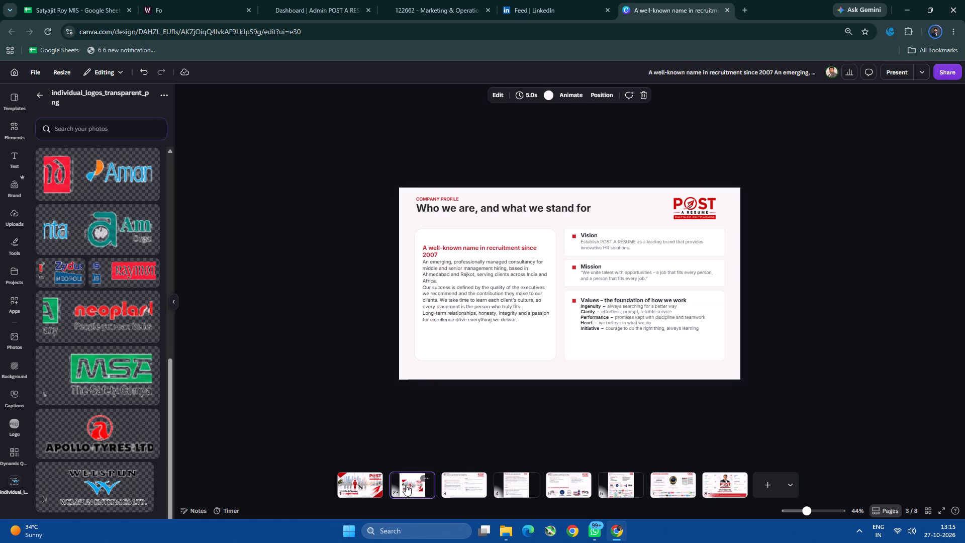
pyautogui.click(516, 413)
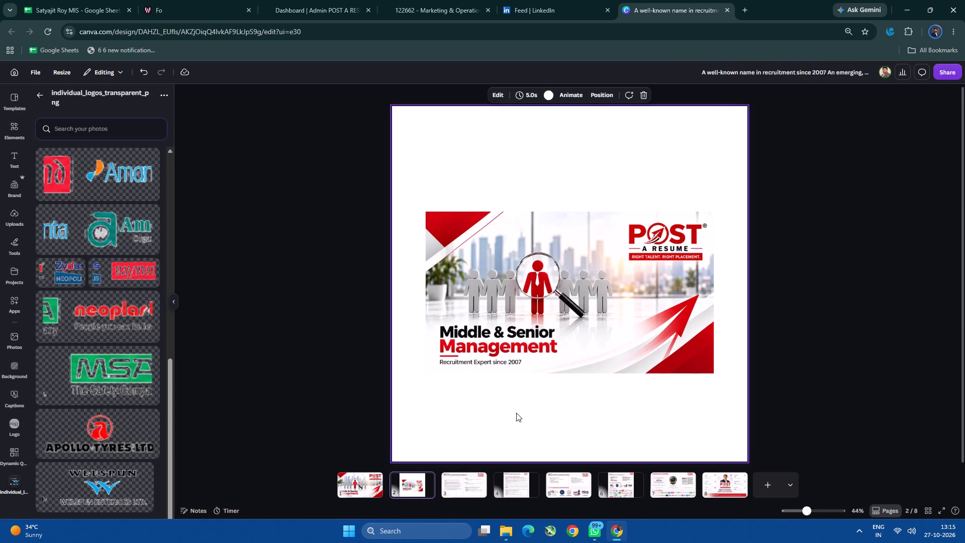
pyautogui.click(483, 490)
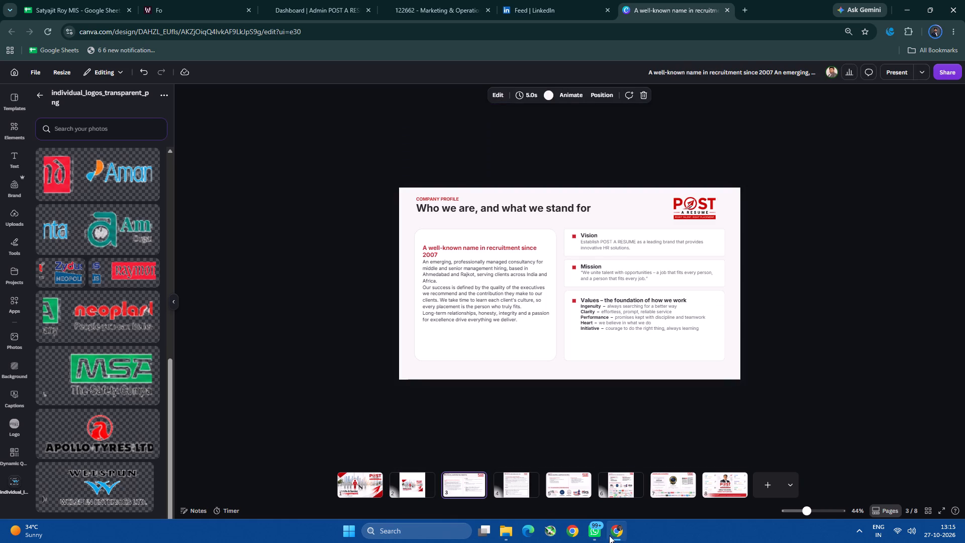